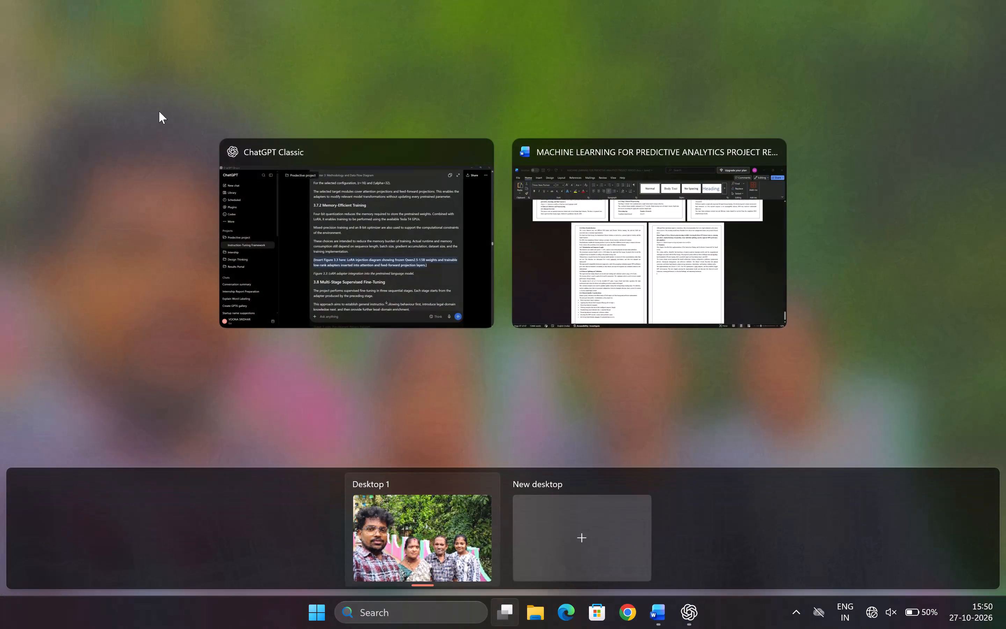
# Switch to the project report in Word and review Chapter 4: Implementation from its last page back to its first.
pyautogui.click(543, 206)
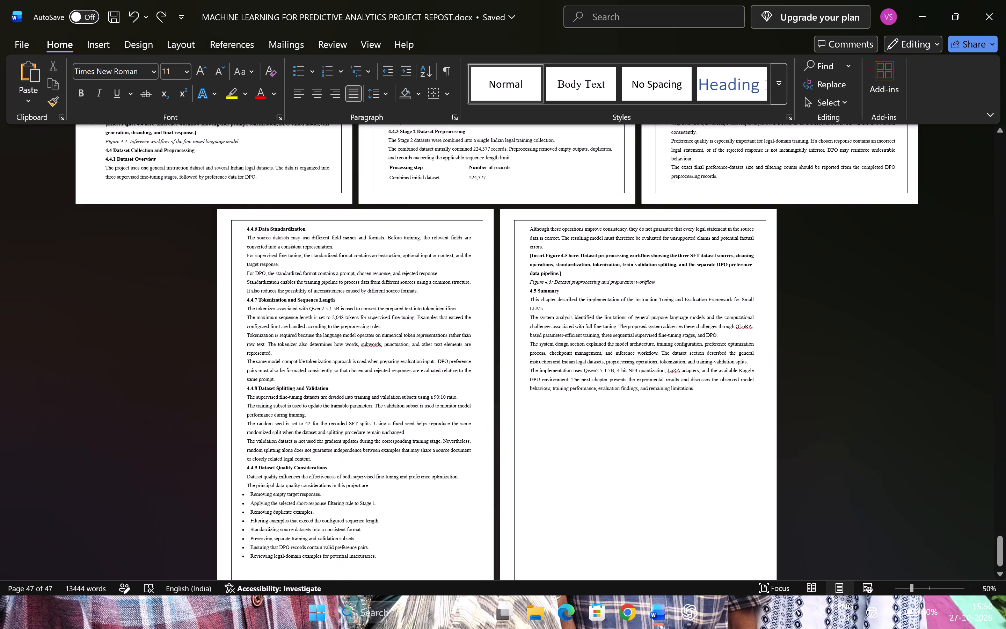
pyautogui.scroll(7, 543, 206)
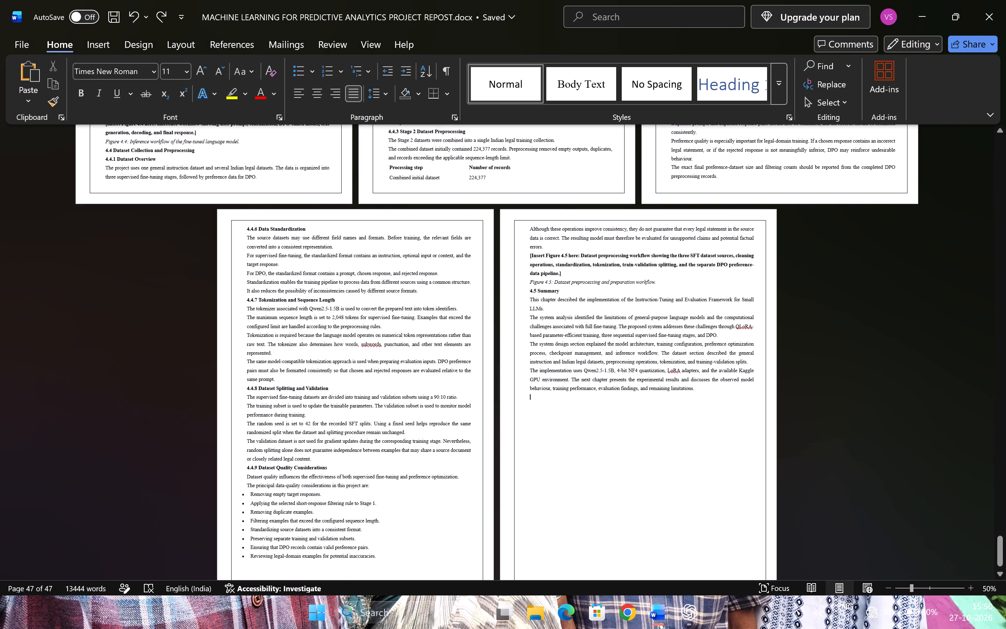
pyautogui.click(578, 265)
pyautogui.scroll(6, 578, 265)
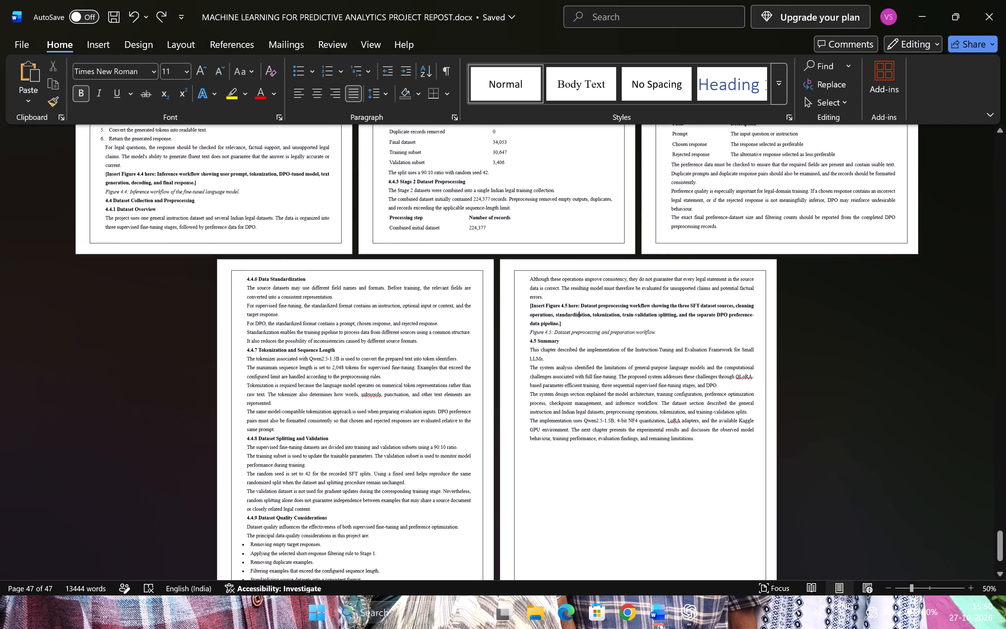
pyautogui.scroll(16, 578, 265)
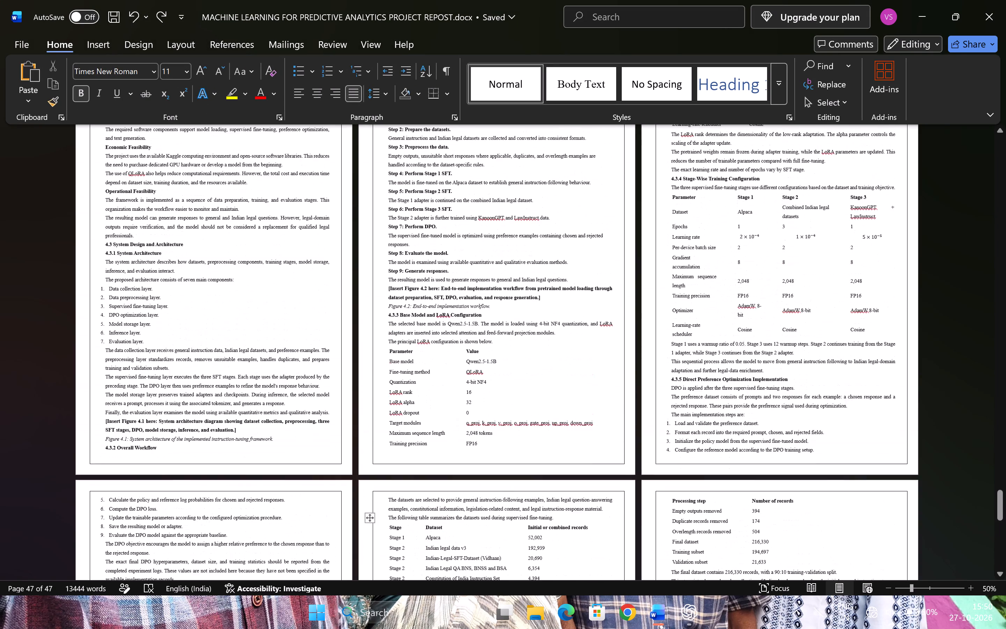
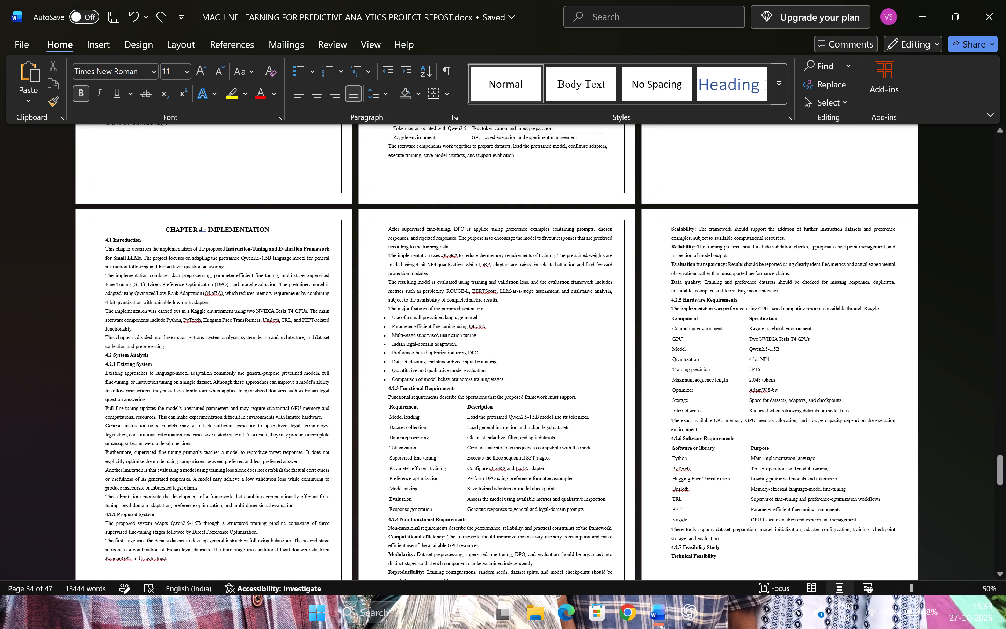
pyautogui.scroll(-1, 199, 362)
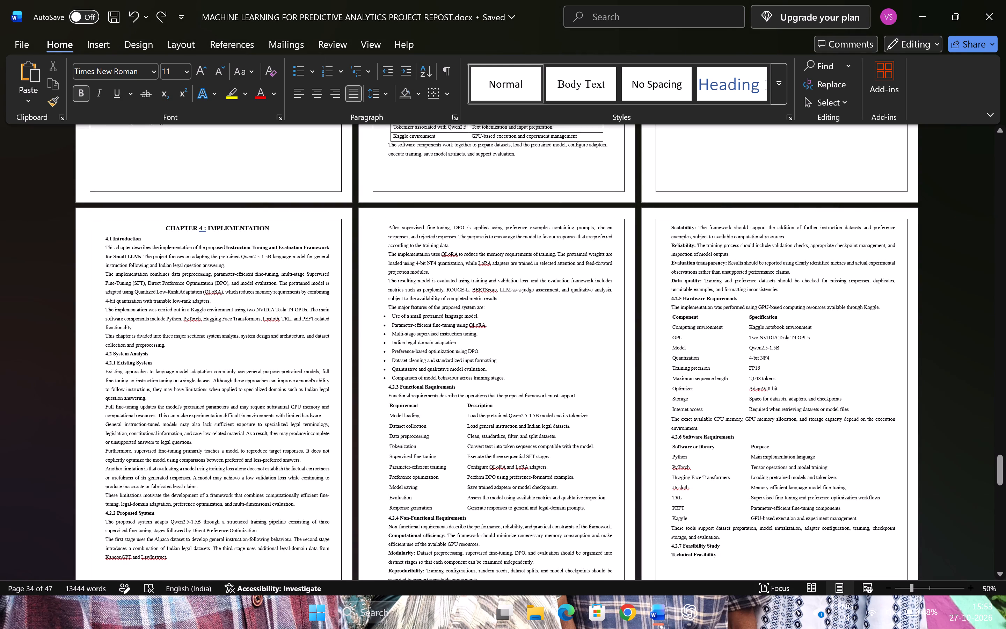
pyautogui.scroll(-2, 199, 362)
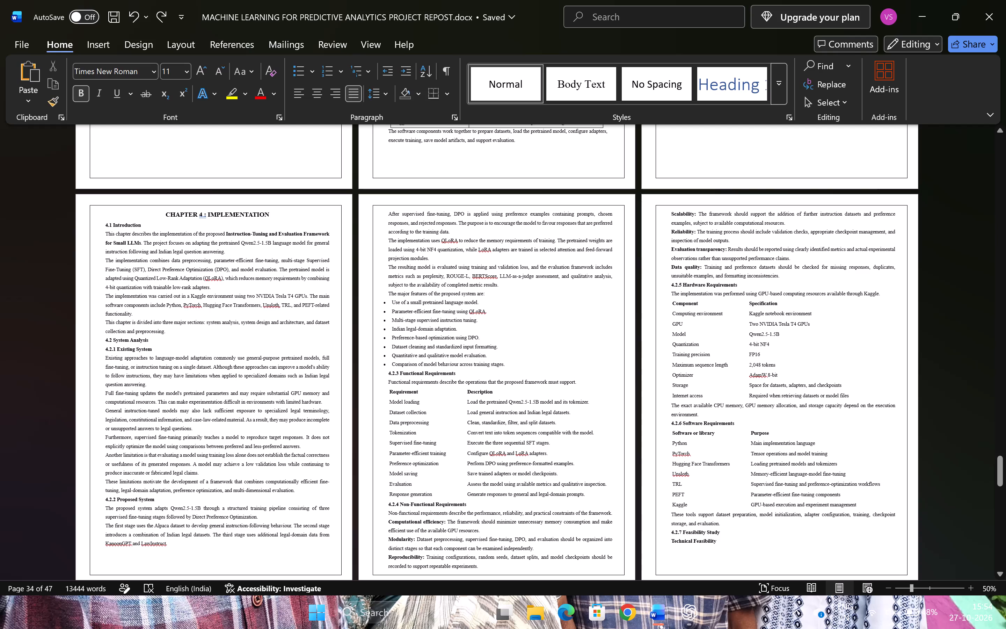
pyautogui.scroll(-1, 199, 362)
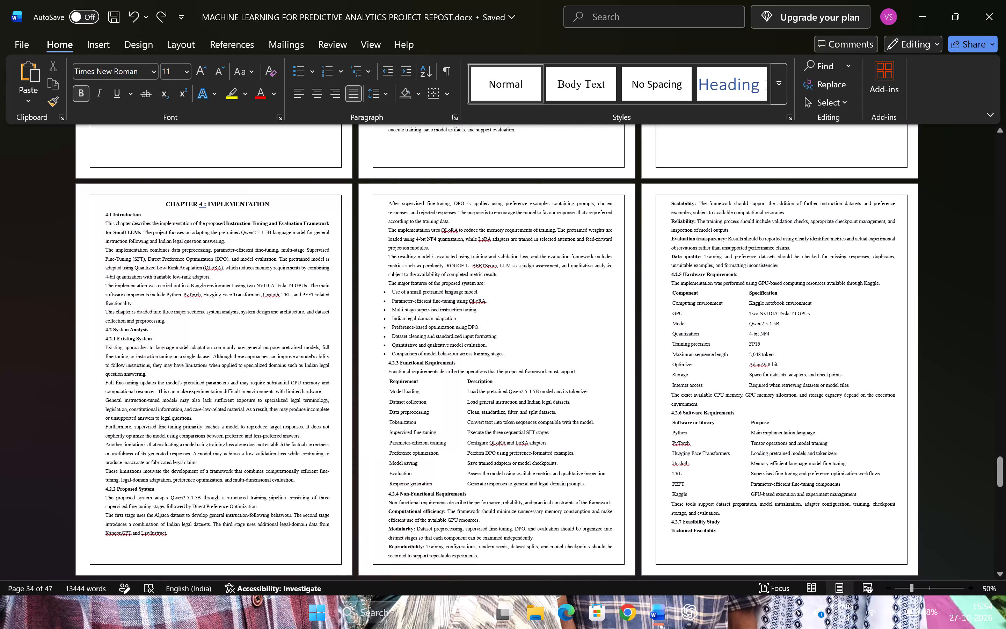
pyautogui.scroll(-1, 363, 367)
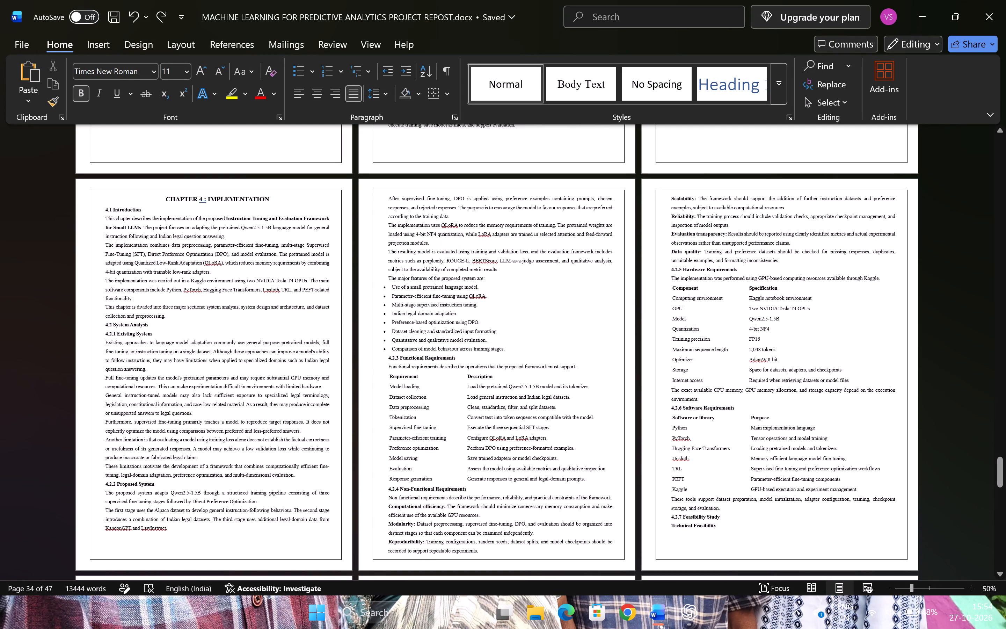
pyautogui.scroll(-3, 539, 370)
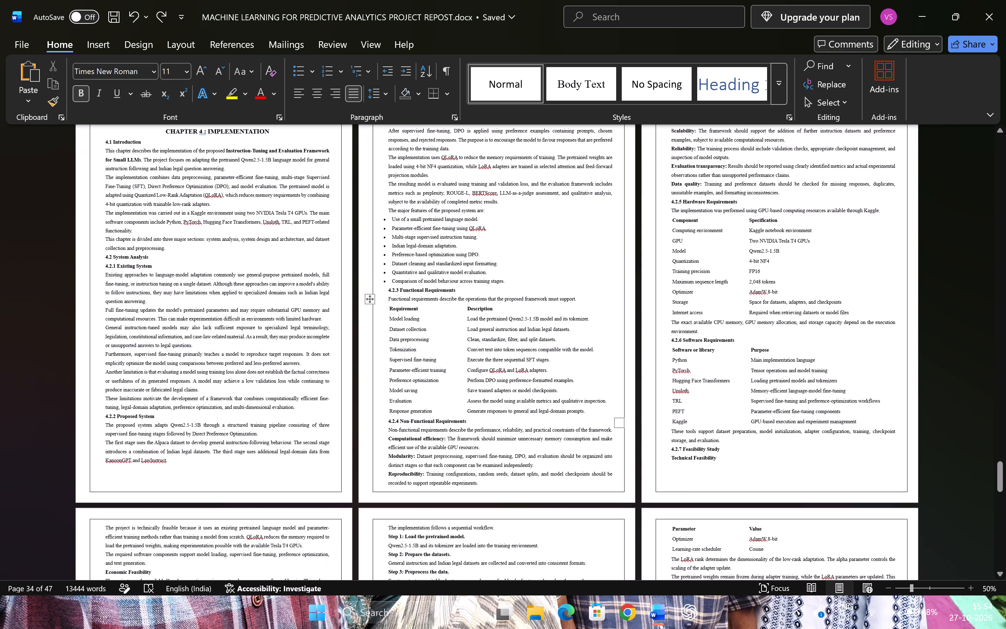
pyautogui.scroll(-1, 539, 370)
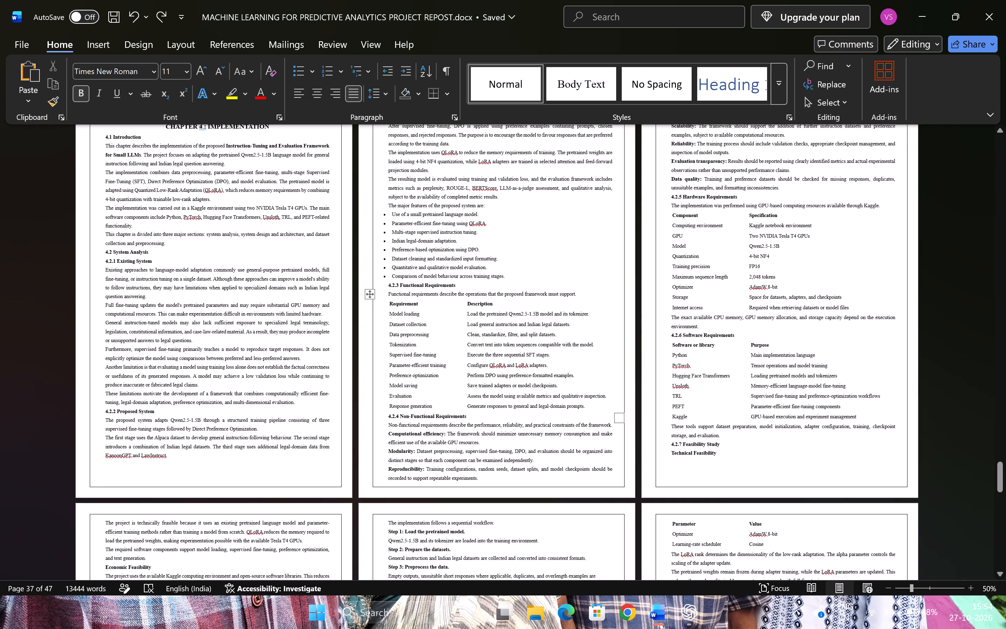
pyautogui.scroll(-6, 539, 370)
pyautogui.scroll(1, 539, 370)
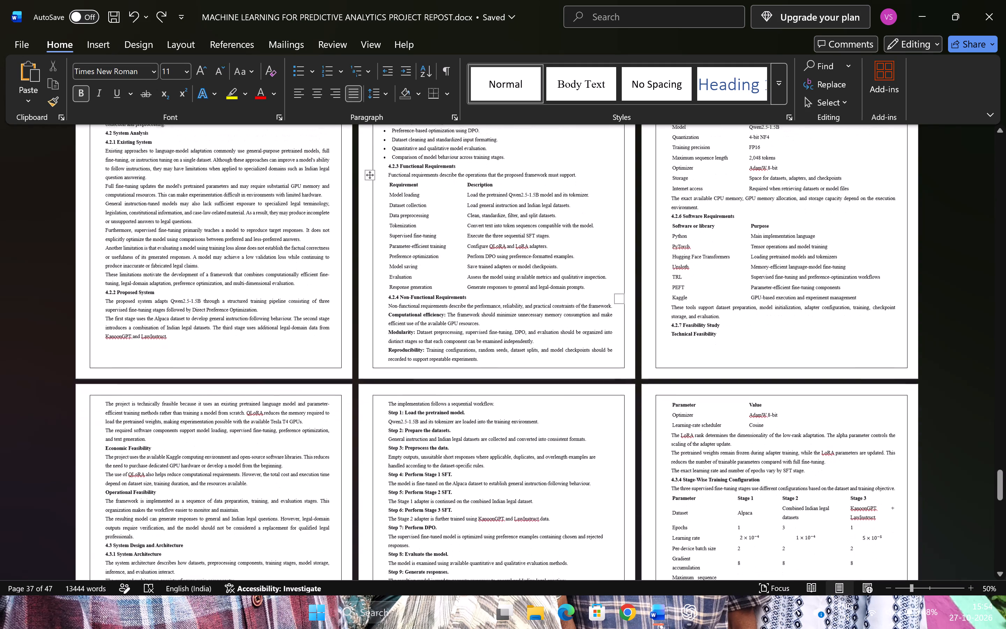
pyautogui.scroll(7, 539, 370)
pyautogui.scroll(-3, 539, 370)
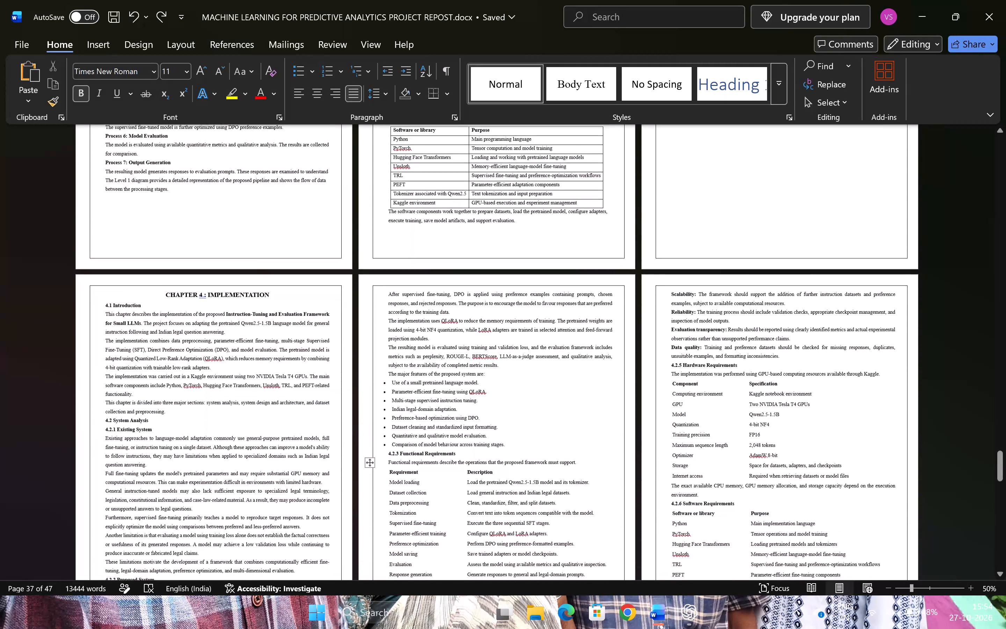
pyautogui.scroll(-8, 539, 370)
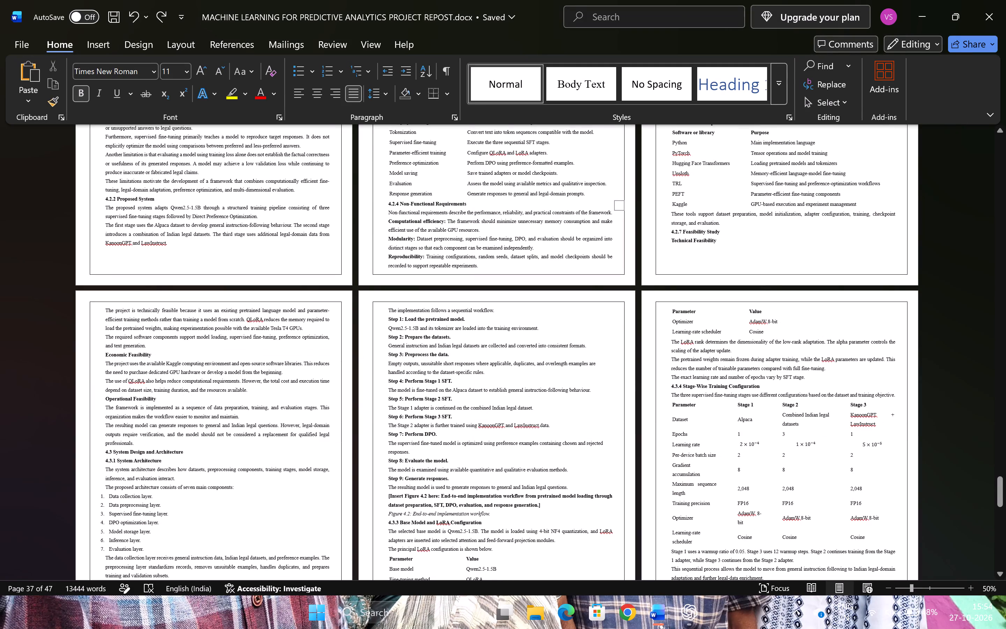
pyautogui.scroll(-7, 446, 400)
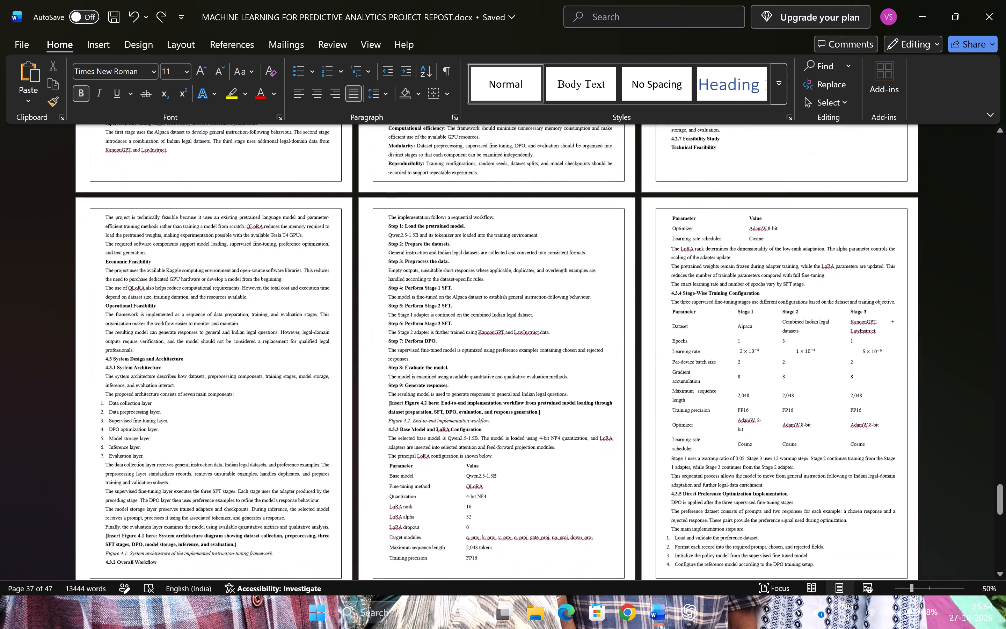
pyautogui.scroll(-1, 446, 400)
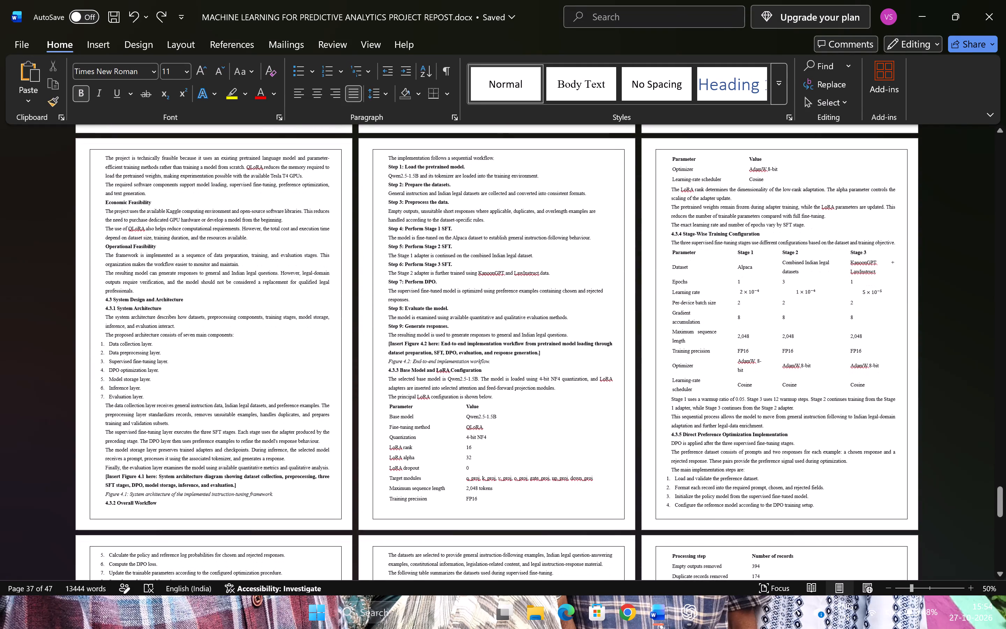
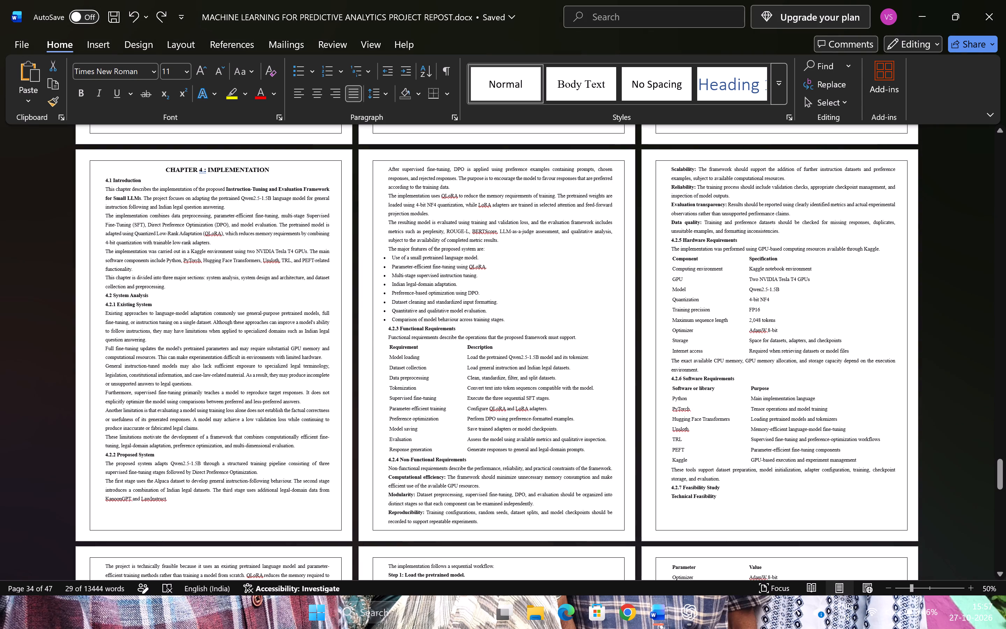
pyautogui.click(148, 182)
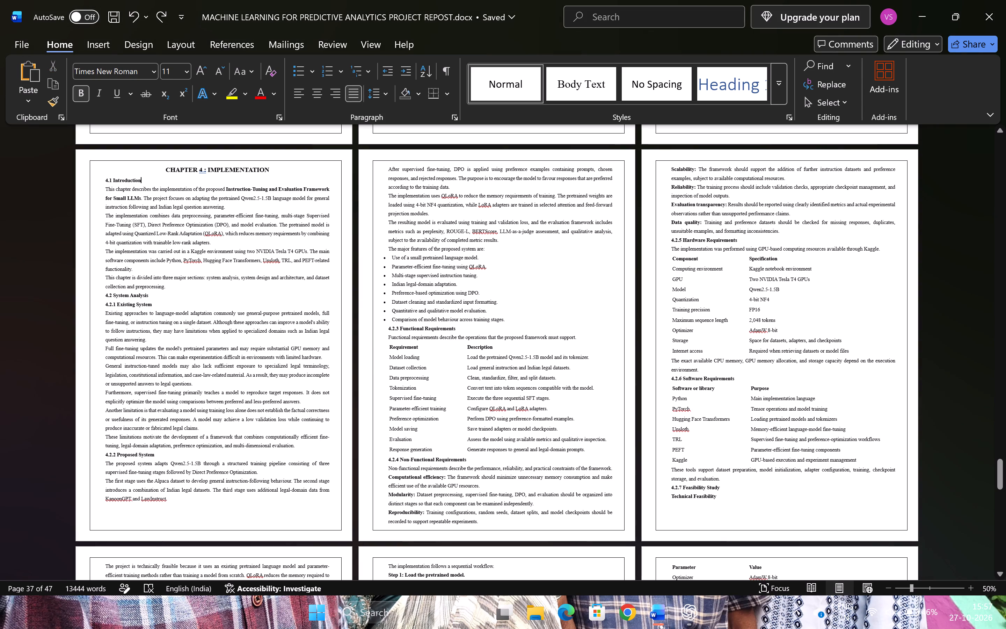
pyautogui.hotkey('ctrl', 'shift', 'Left')
pyautogui.hotkey('ctrl', 'shift', 'Left')
pyautogui.hotkey('ctrl', 'shift', 'Left')
pyautogui.hotkey('ctrl', 'shift', 'Left')
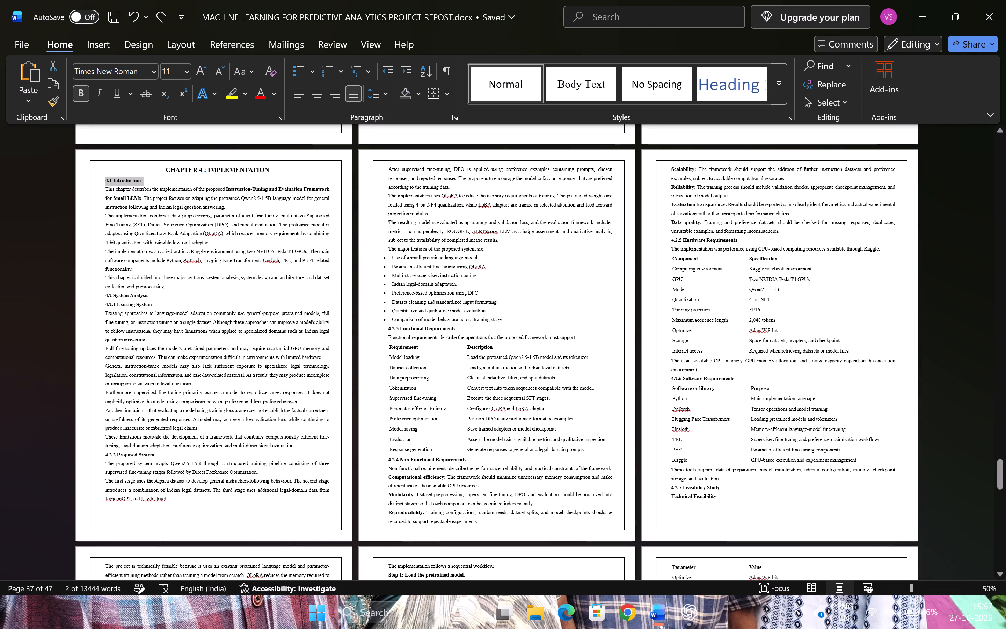
pyautogui.hotkey('ctrl', 'shift', '.')
# Enlarge the "4.2 System Analysis" heading to 12 pt.
pyautogui.click(160, 294)
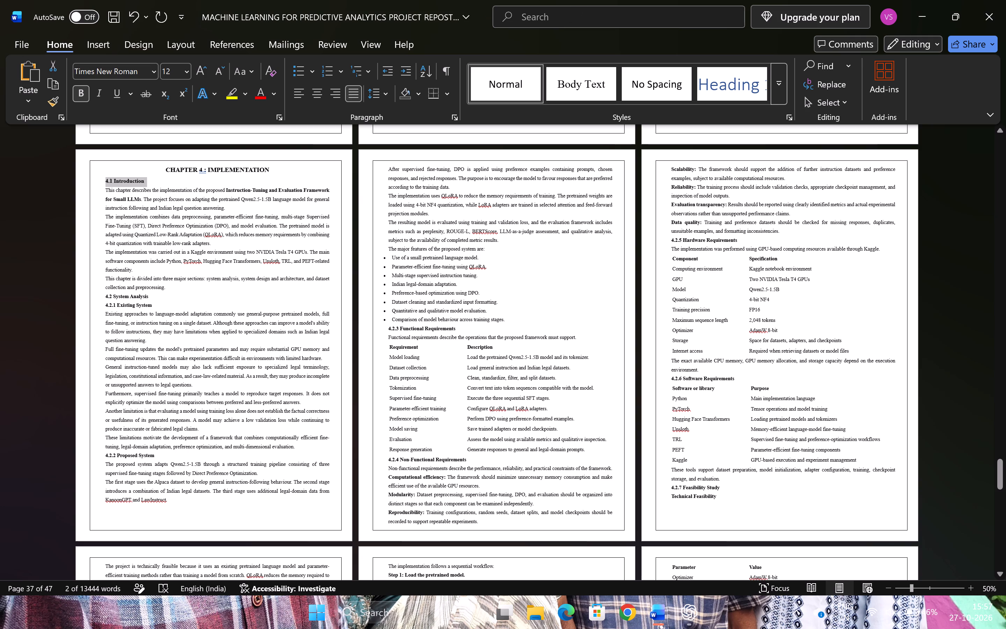
pyautogui.hotkey('ctrl', 'shift', 'Left')
pyautogui.hotkey('ctrl', 'shift', 'Left')
pyautogui.hotkey('ctrl', 'shift', 'Left')
pyautogui.hotkey('ctrl', 'shift', 'Left')
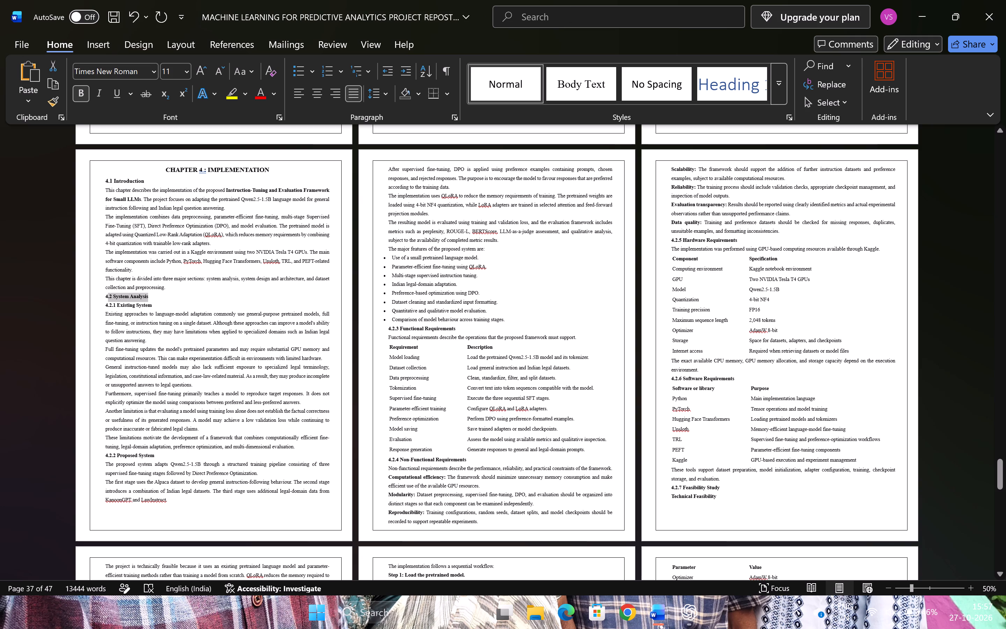
pyautogui.hotkey('ctrl', 'shift', 'Left')
pyautogui.hotkey('ctrl', 'shift', '.')
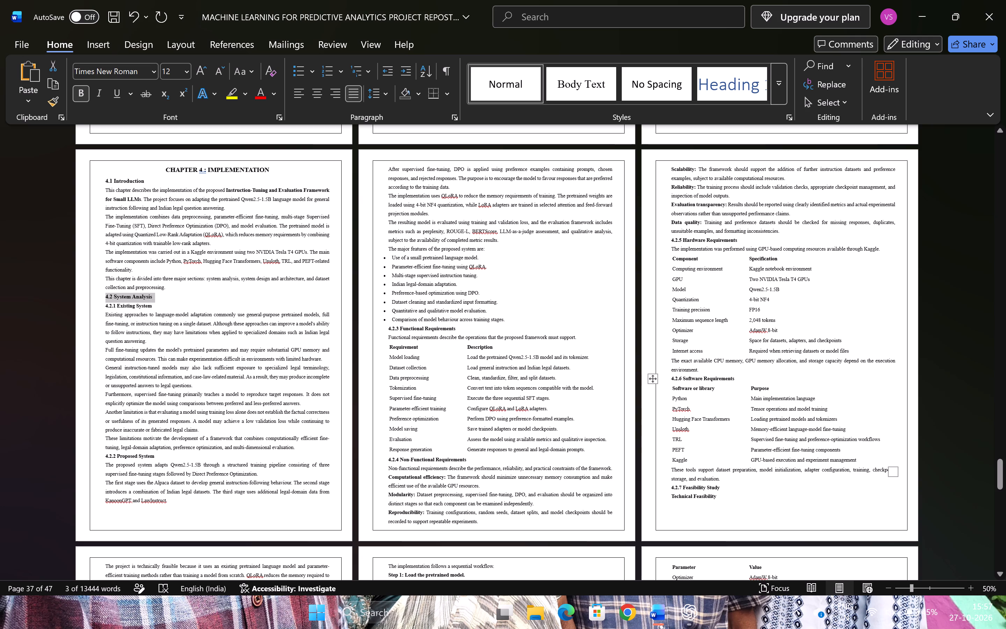
# Enlarge the "4.3 System Design and Architecture" heading to 12 pt.
pyautogui.scroll(-4, 707, 494)
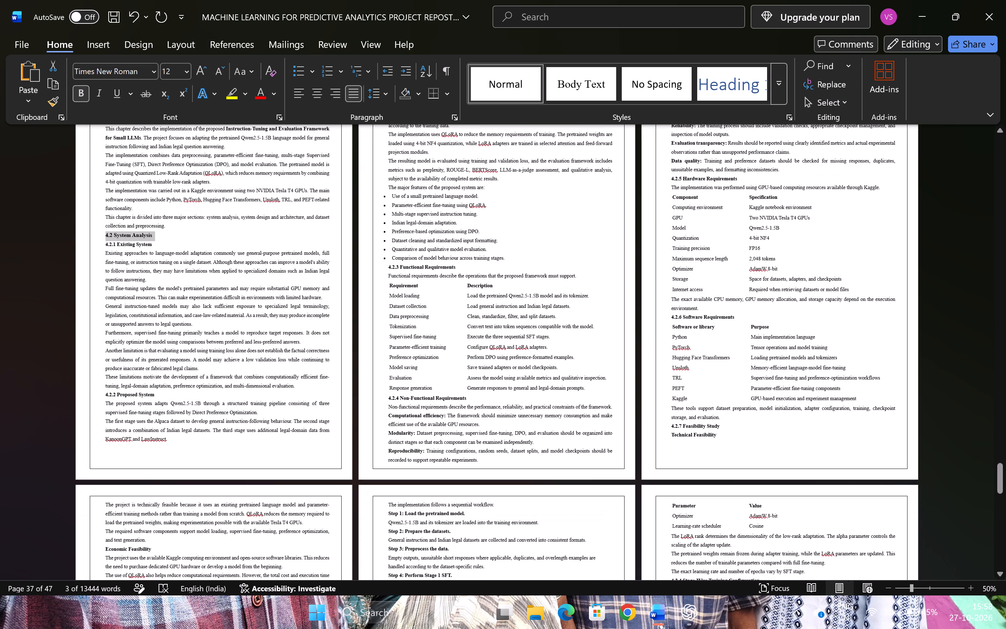
pyautogui.scroll(-6, 707, 494)
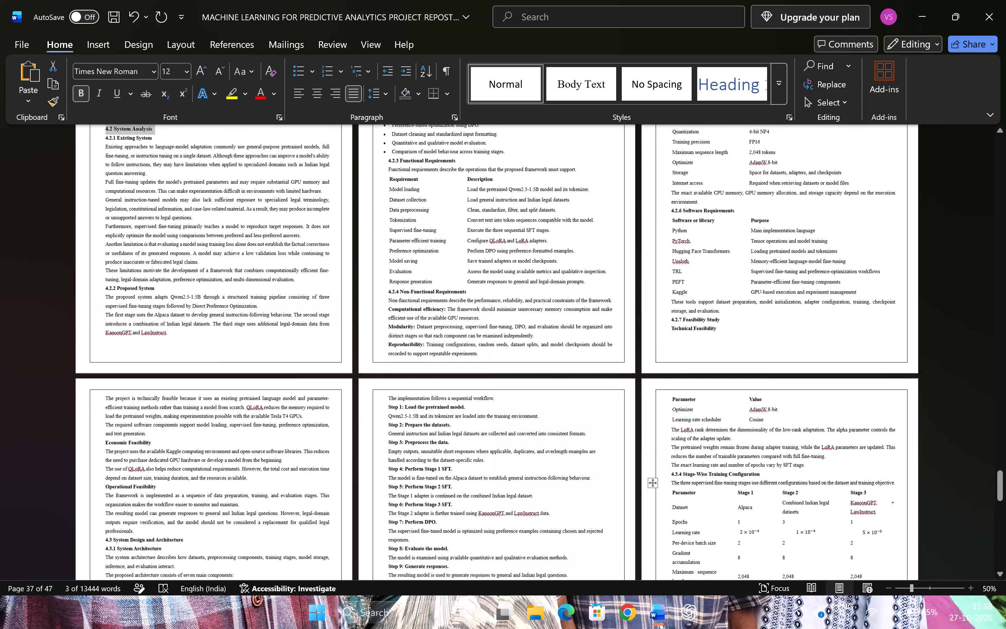
pyautogui.scroll(-2, 707, 494)
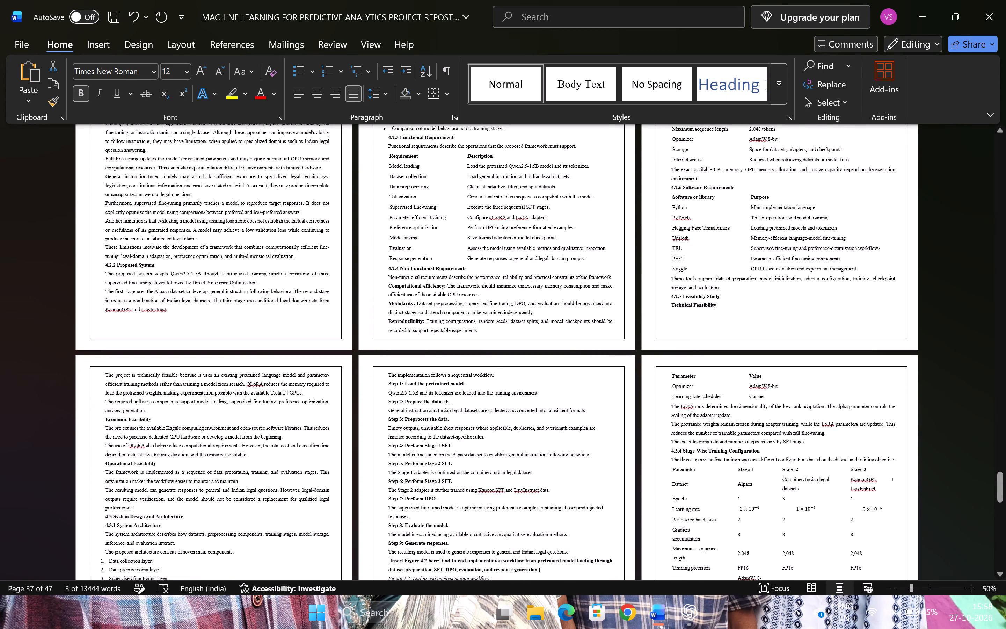
pyautogui.click(209, 519)
pyautogui.hotkey('ctrl', 'shift', 'Left')
pyautogui.hotkey('ctrl', 'shift', 'Left')
pyautogui.hotkey('ctrl', 'shift', 'Left')
pyautogui.hotkey('ctrl', 'shift', 'Left')
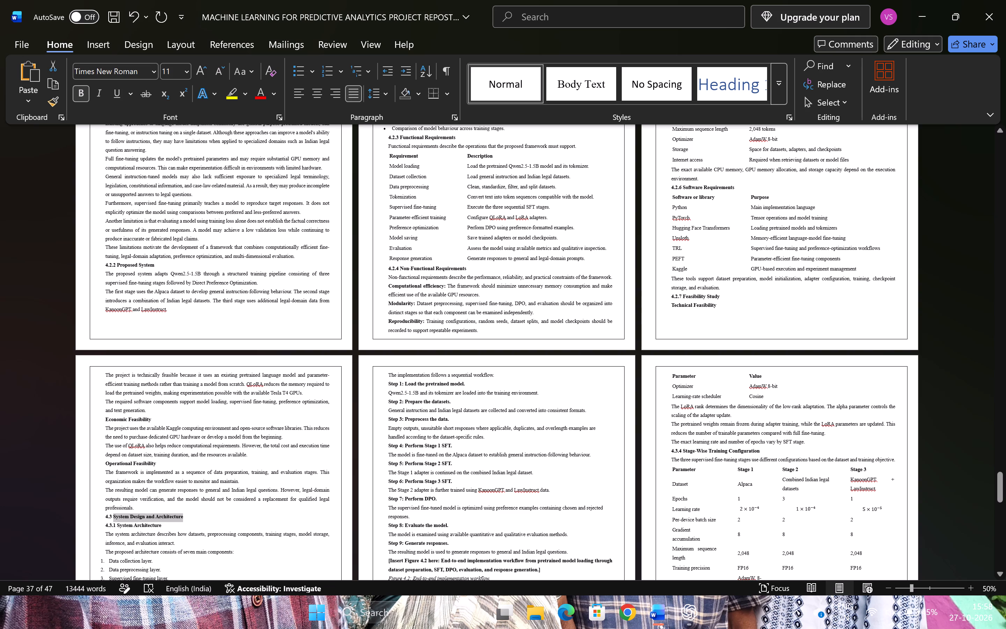
pyautogui.hotkey('ctrl', 'shift', 'Left')
pyautogui.hotkey('ctrl', 'shift', 'Left')
pyautogui.hotkey('ctrl', 'shift', 'Left')
pyautogui.hotkey('ctrl', 'shift', '.')
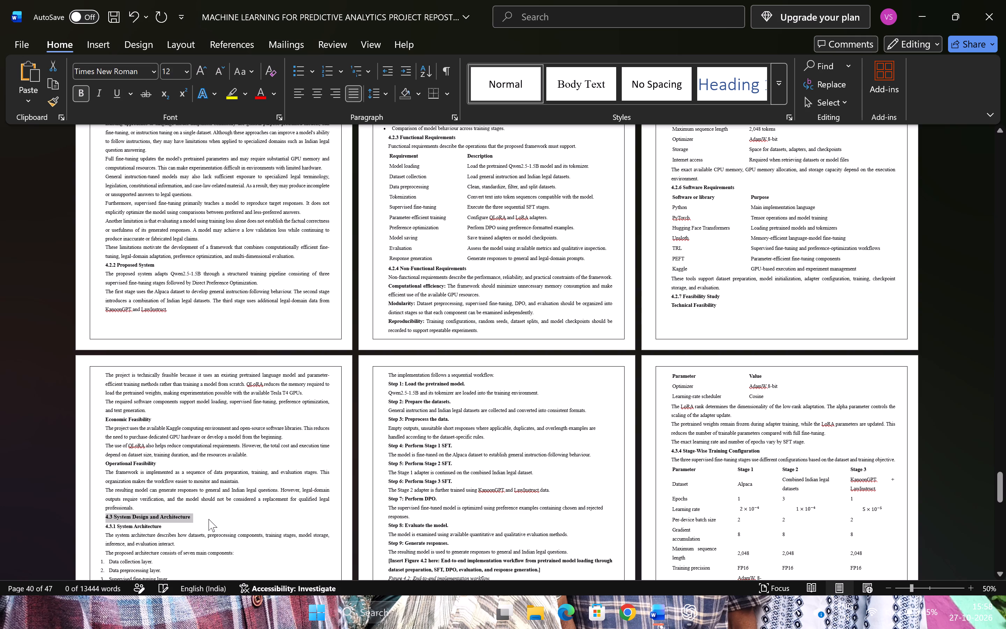
# Enlarge the "4.4 Dataset Collection and Preprocessing" heading to 12 pt.
pyautogui.scroll(-10, 209, 519)
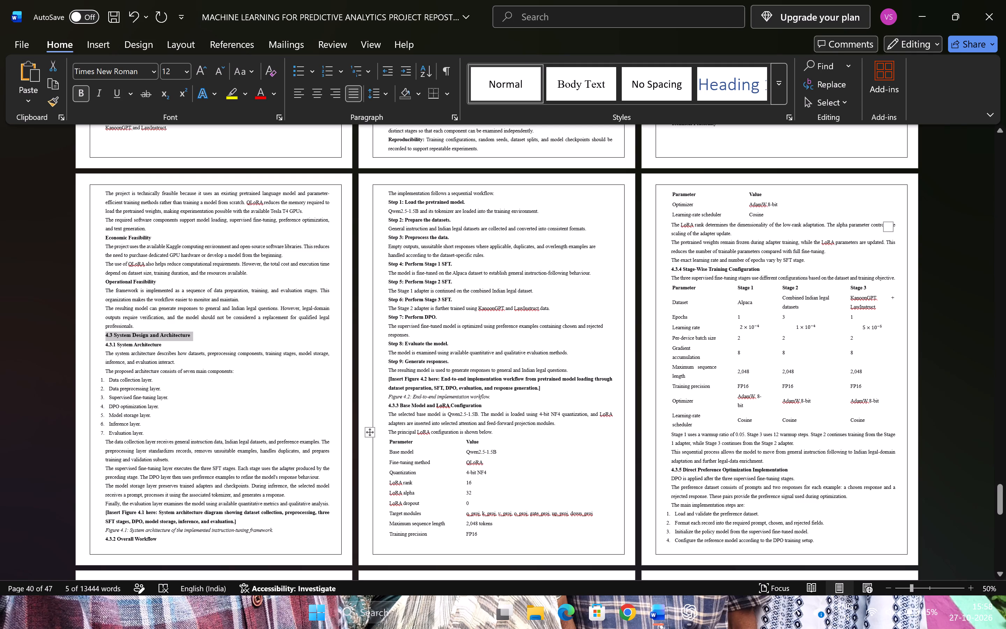
pyautogui.scroll(-5, 741, 462)
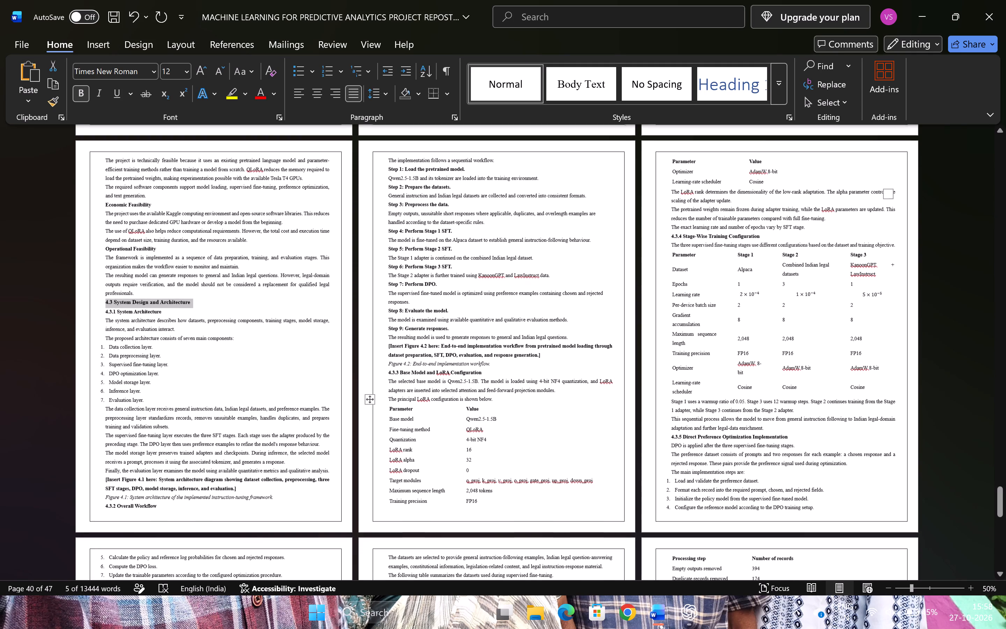
pyautogui.scroll(-6, 741, 462)
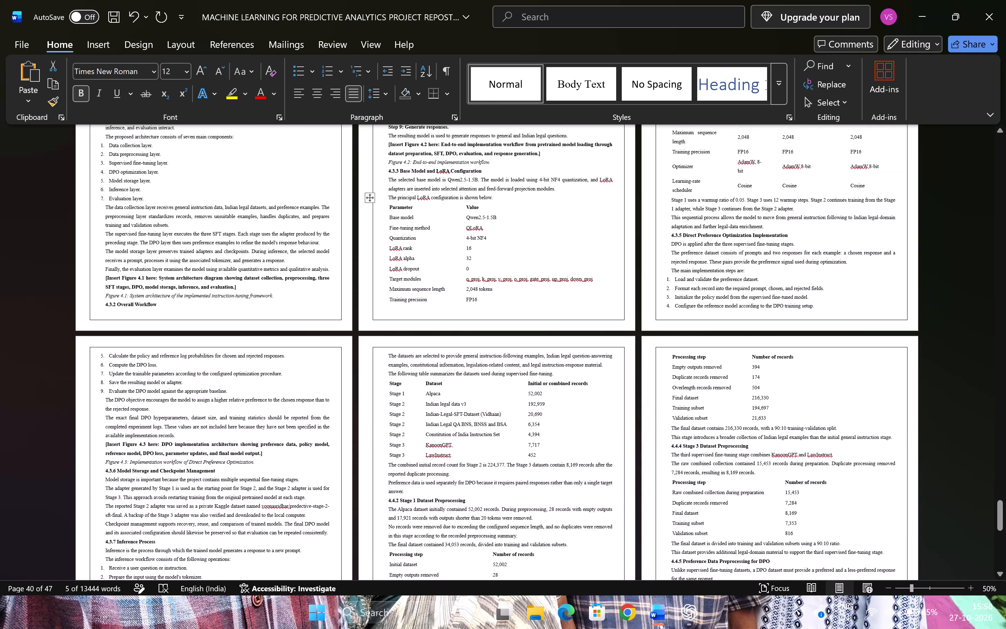
pyautogui.scroll(-2, 256, 487)
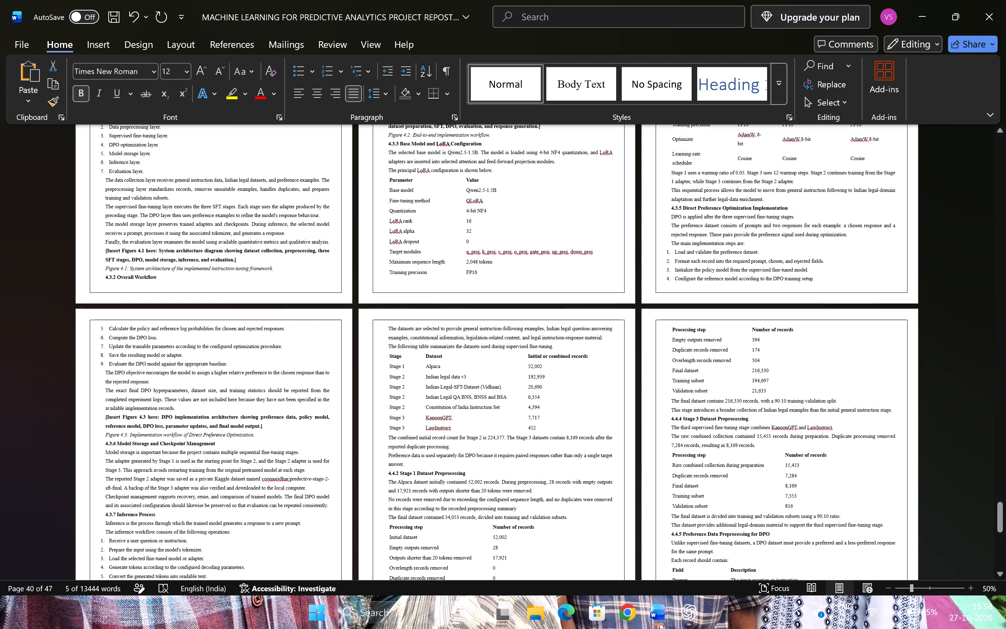
pyautogui.scroll(-4, 187, 513)
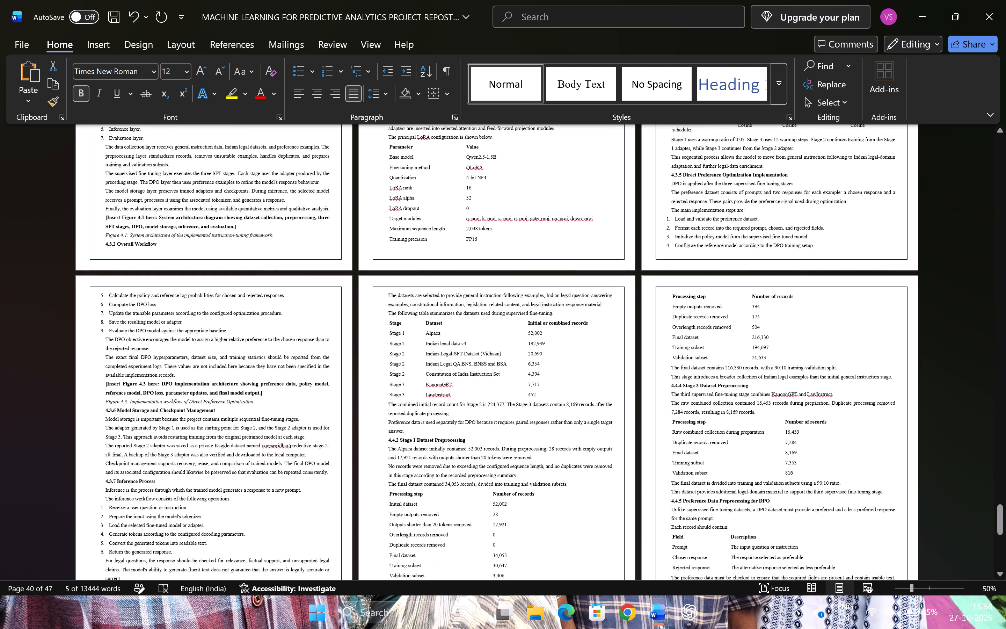
pyautogui.hscroll(1, 187, 513)
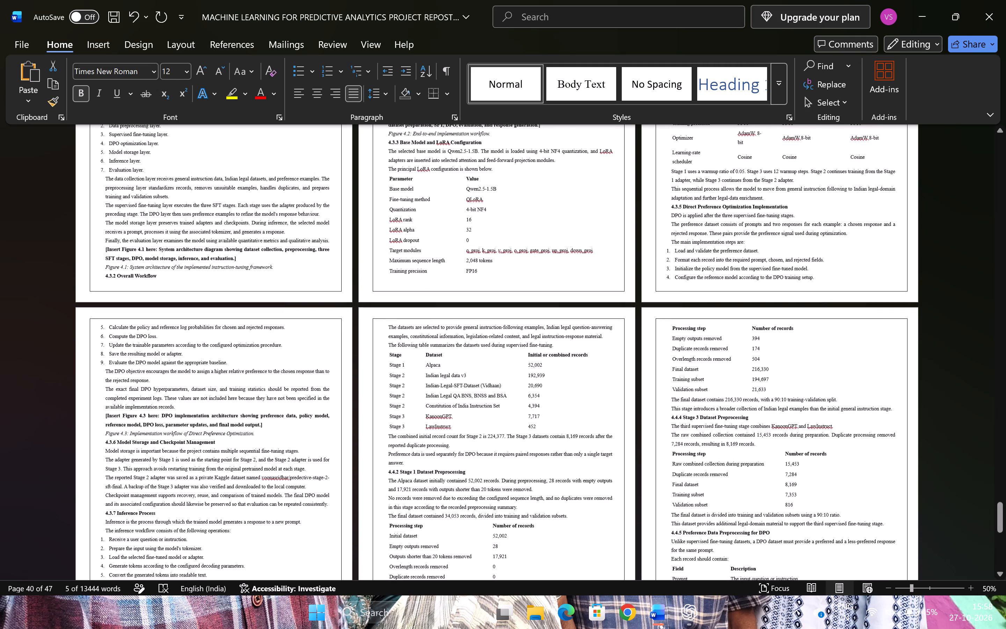
pyautogui.hscroll(1, 187, 513)
pyautogui.scroll(-3, 187, 513)
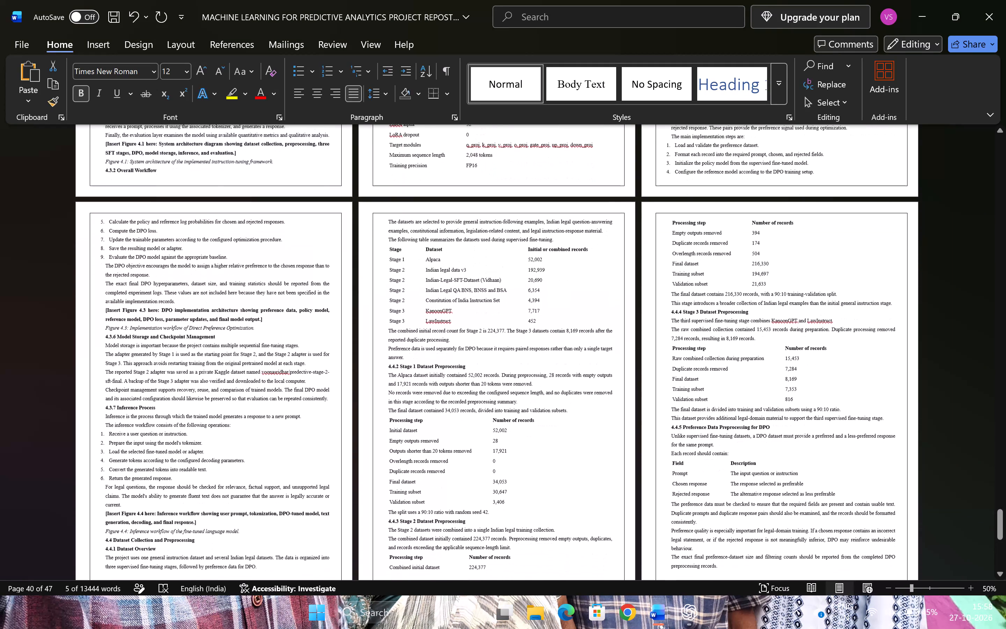
pyautogui.click(183, 549)
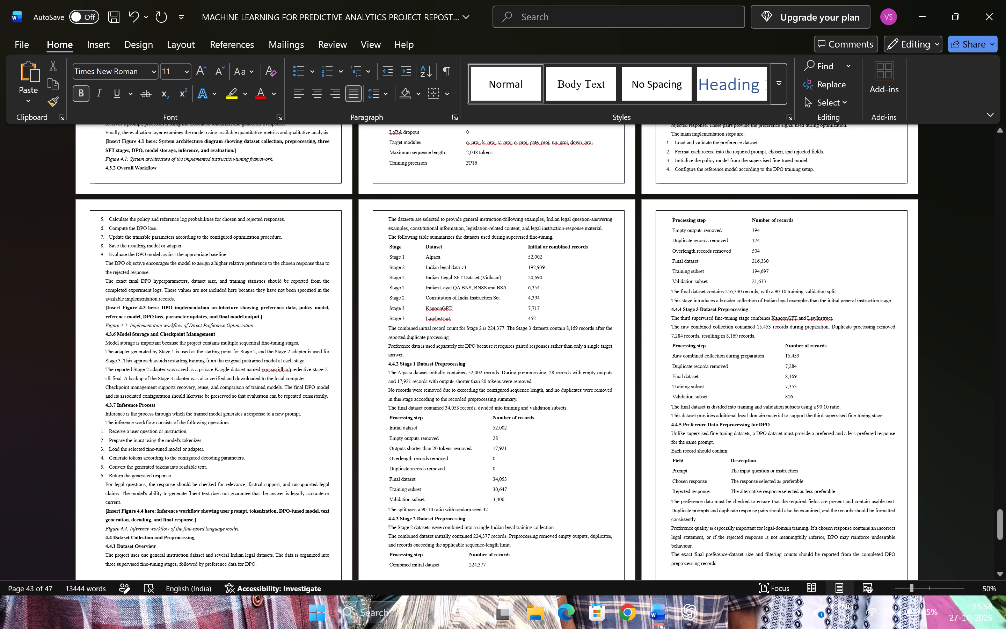
pyautogui.hotkey('ctrl', 'Right')
pyautogui.hotkey('ctrl', 'Left')
pyautogui.hotkey('ctrl', 'Left')
pyautogui.hotkey('ctrl', 'Left')
pyautogui.hotkey('ctrl', 'Left')
pyautogui.hotkey('ctrl', 'Left')
pyautogui.hotkey('ctrl', 'Left')
pyautogui.hotkey('ctrl', 'Left')
pyautogui.hotkey('ctrl', 'Left')
pyautogui.hotkey('ctrl', 'Left')
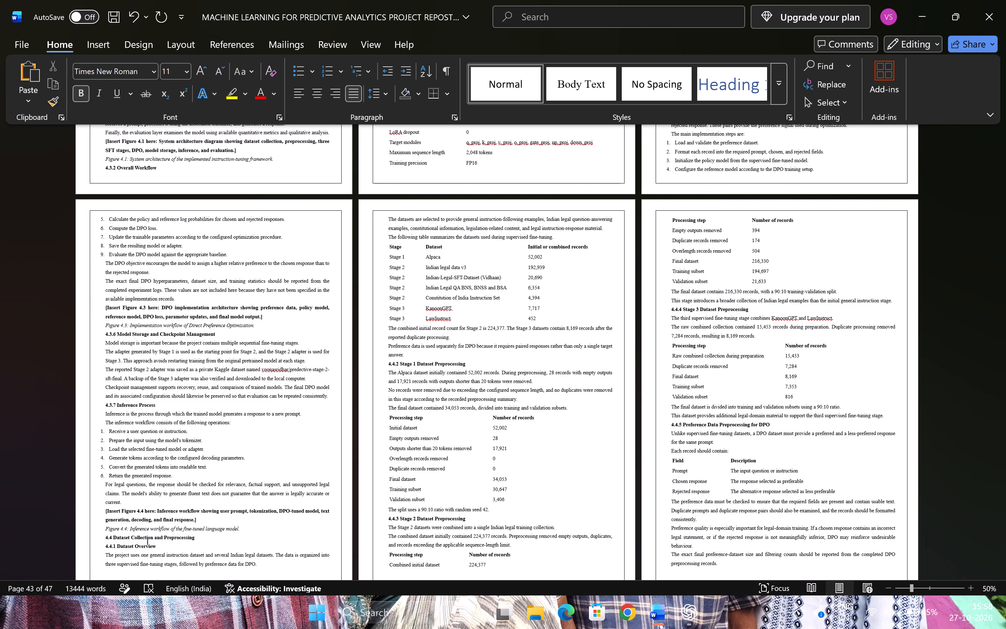
pyautogui.hotkey('ctrl', 'shift', 'Left')
pyautogui.hotkey('ctrl', 'shift', 'Left')
pyautogui.hotkey('ctrl', 'shift', 'Left')
pyautogui.hotkey('ctrl', 'shift', 'Left')
pyautogui.hotkey('ctrl', 'shift', 'Left')
pyautogui.hotkey('ctrl', 'shift', 'Left')
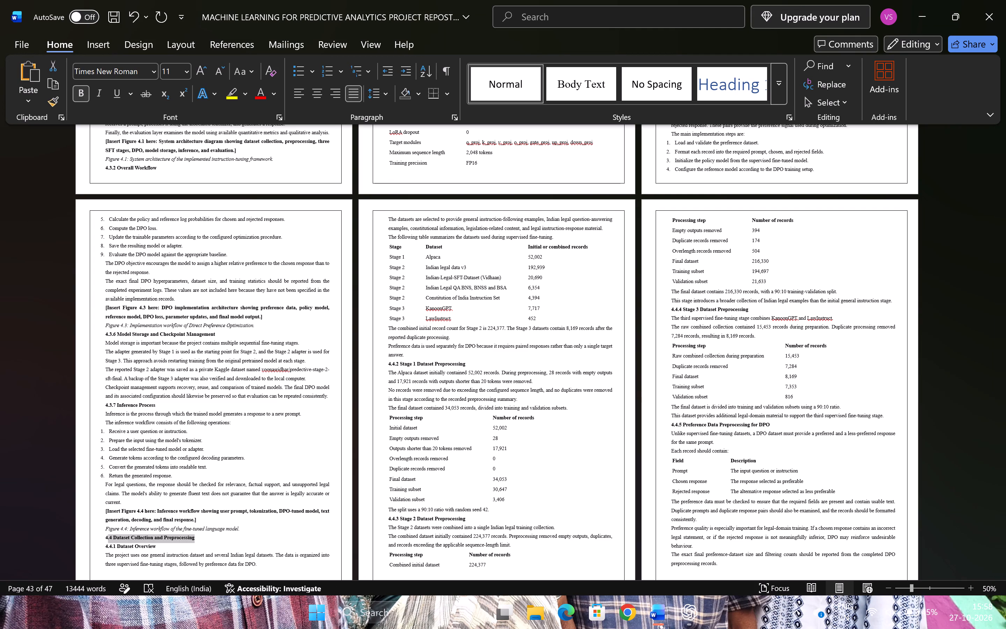
pyautogui.hotkey('ctrl', 'shift', 'Left')
pyautogui.hotkey('ctrl', 'shift', '.')
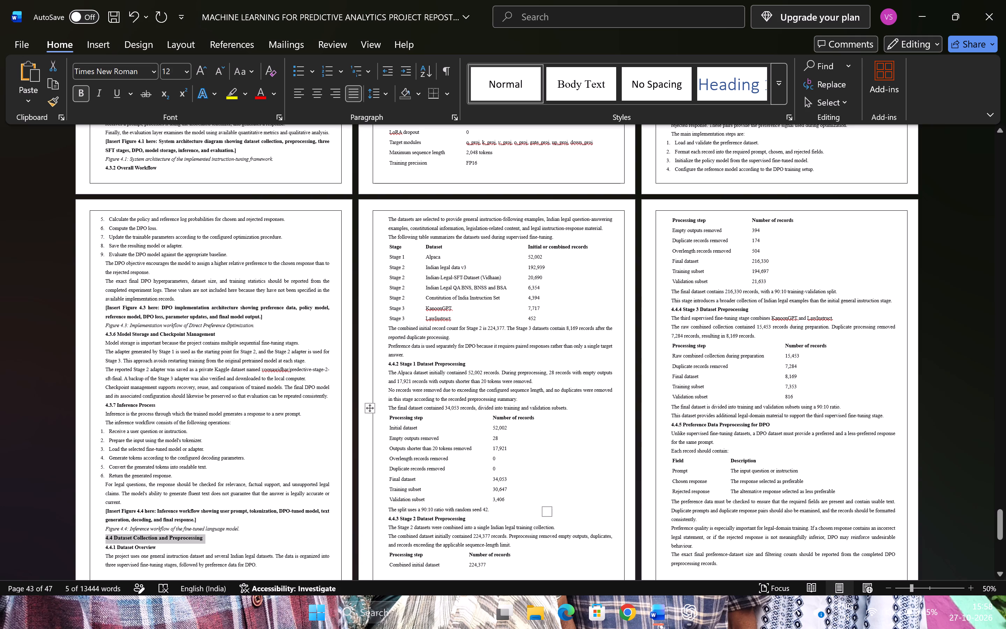
# Review the Chapter 4 pages through "4.5 Summary" and back to the chapter opening, checking headings, lists and tables.
pyautogui.scroll(-2, 479, 382)
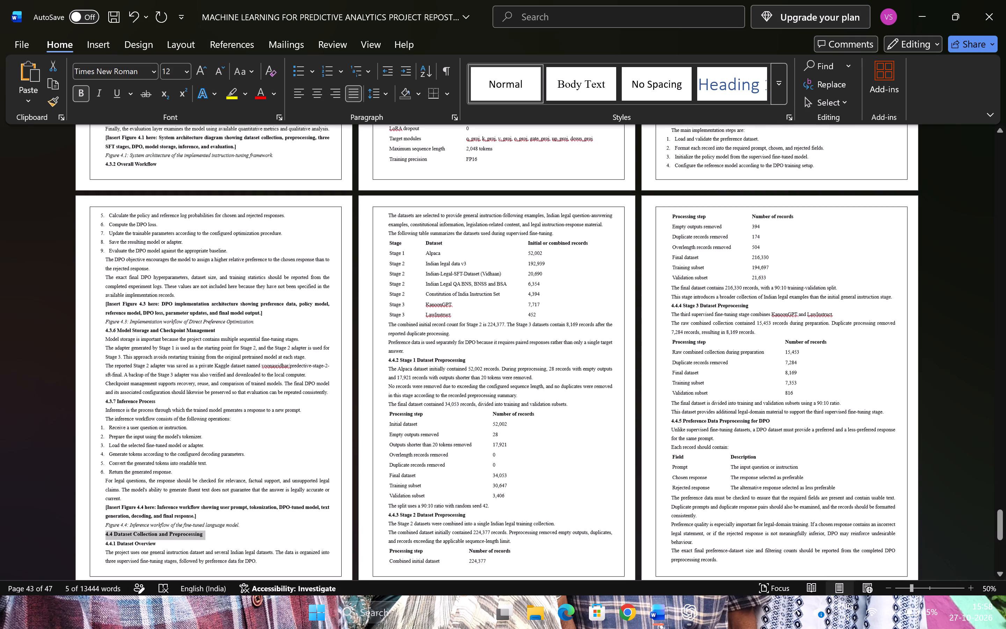
pyautogui.scroll(-12, 479, 382)
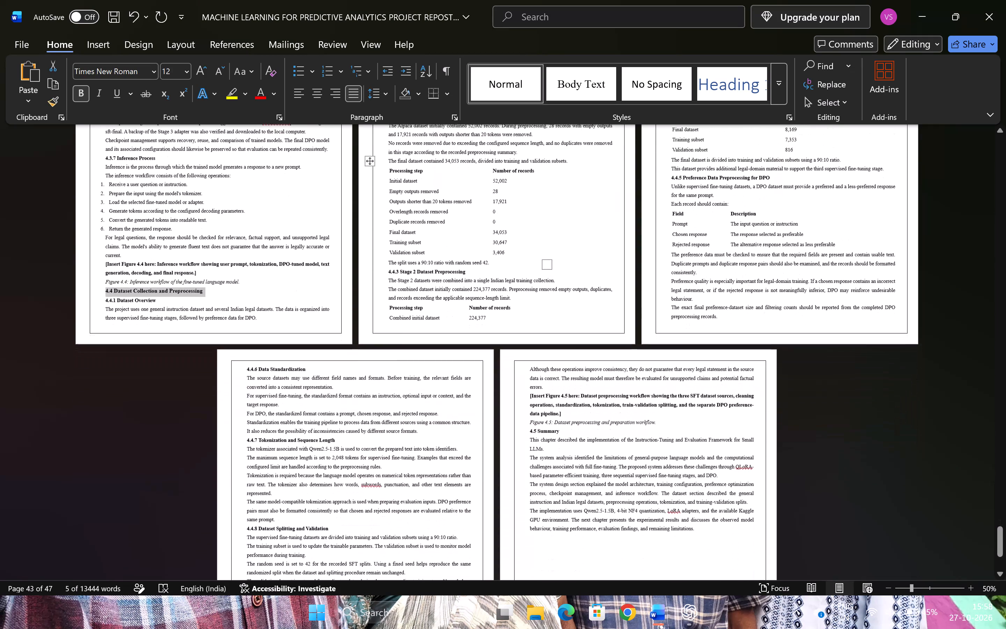
pyautogui.scroll(-3, 479, 382)
pyautogui.scroll(11, 531, 386)
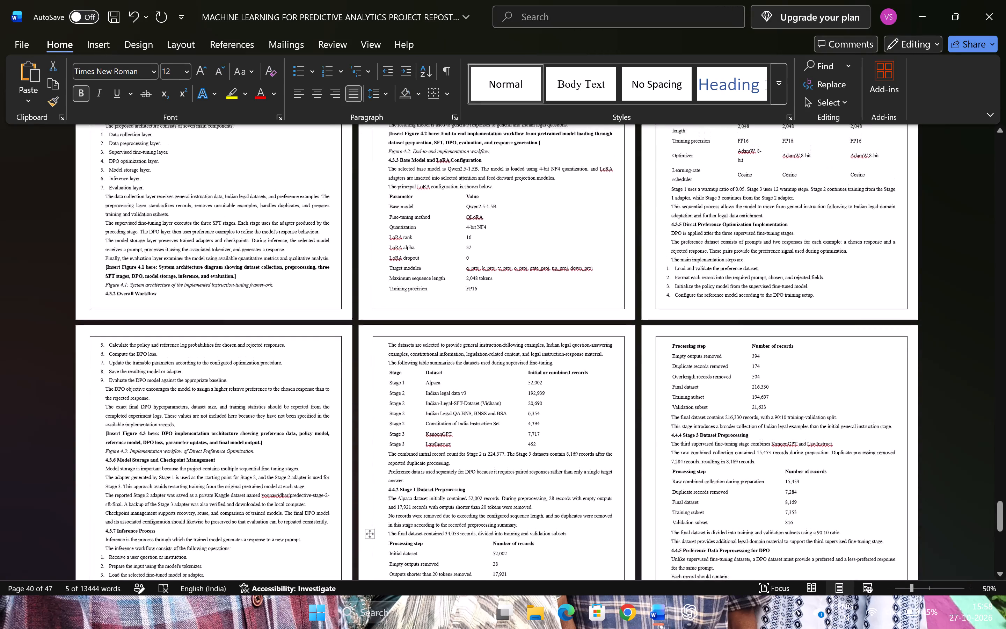
pyautogui.scroll(2, 531, 386)
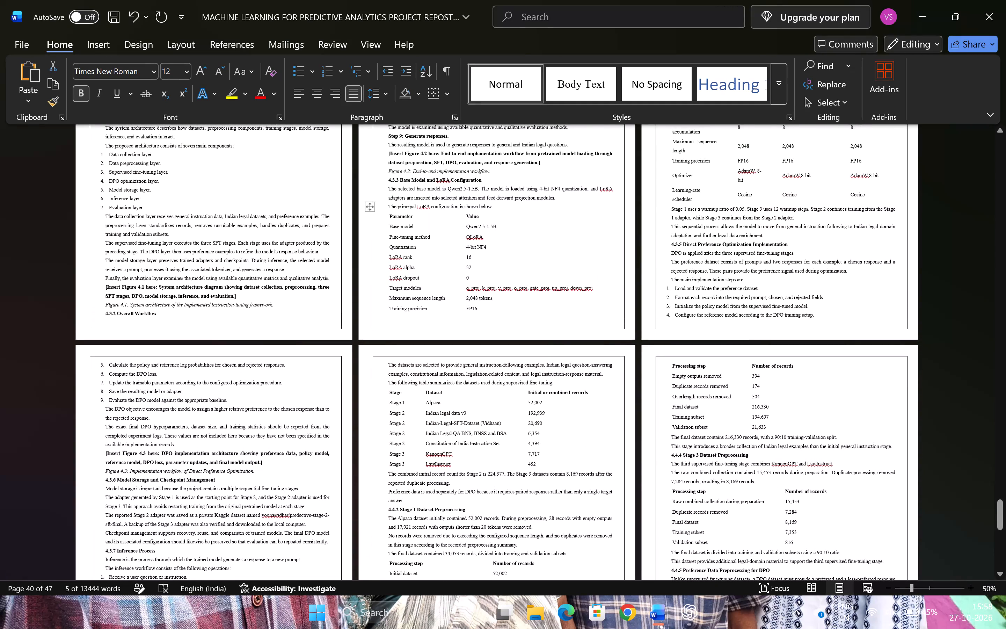
pyautogui.scroll(7, 535, 290)
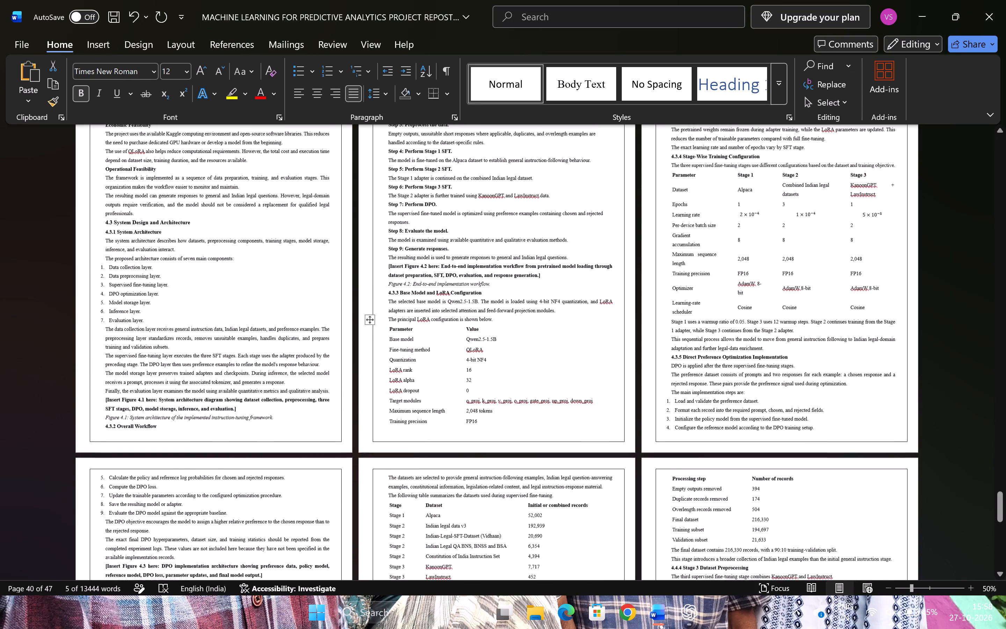
pyautogui.scroll(4, 535, 290)
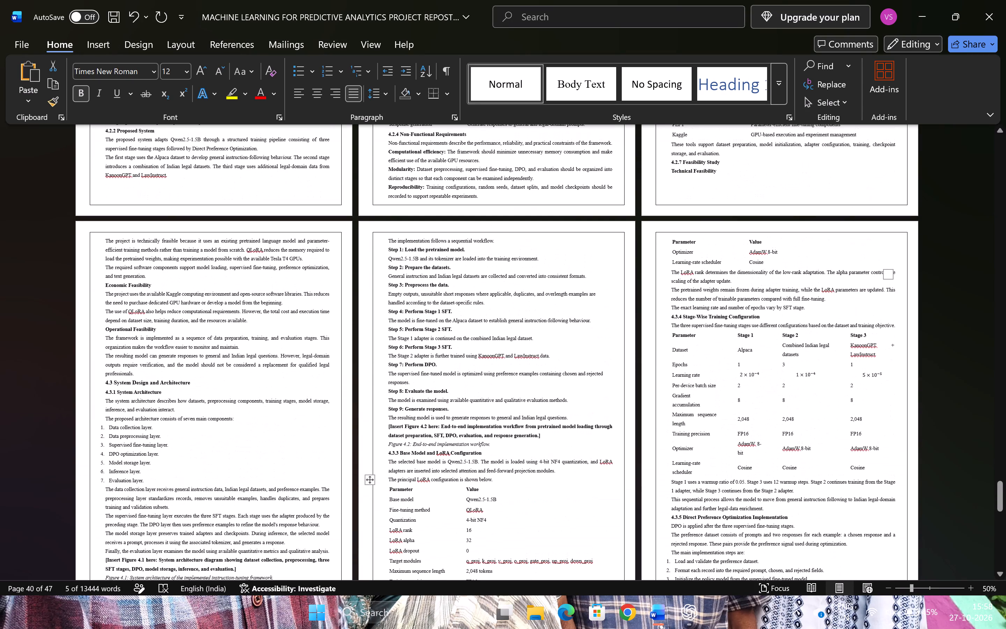
pyautogui.click(535, 290)
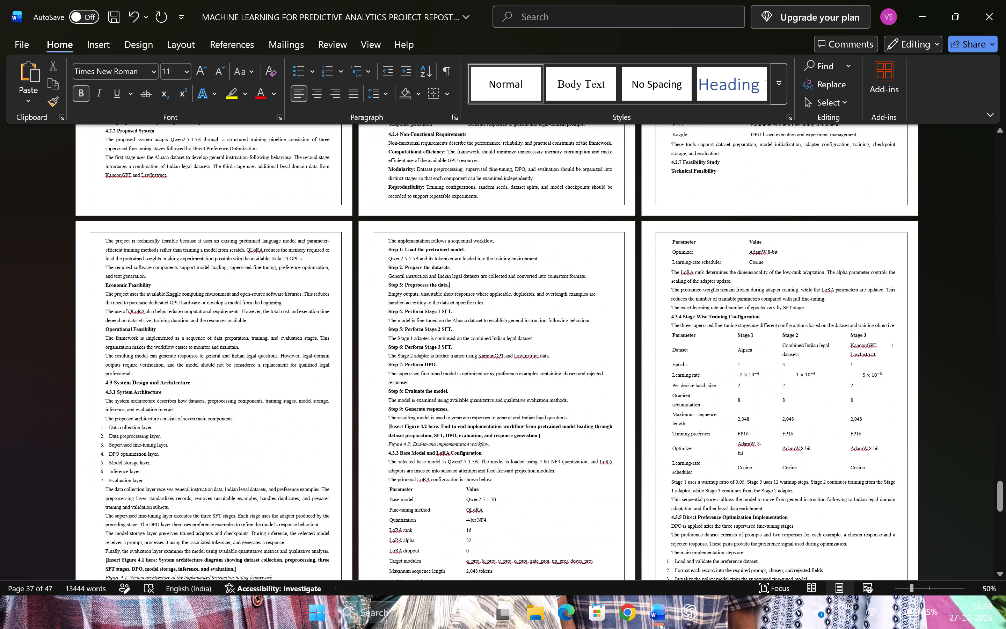
pyautogui.click(558, 302)
pyautogui.scroll(7, 558, 302)
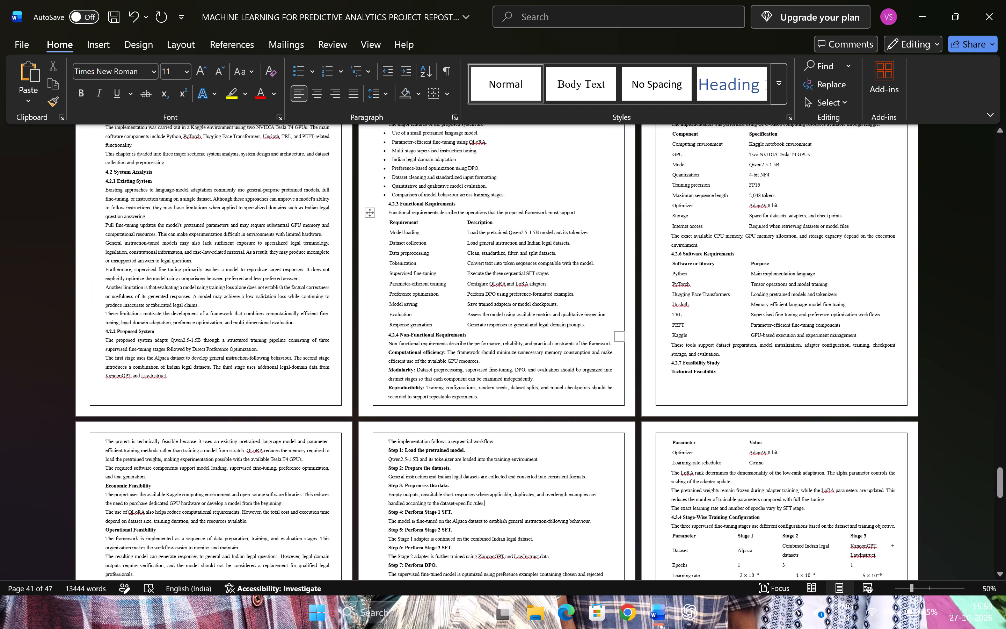
pyautogui.scroll(4, 558, 302)
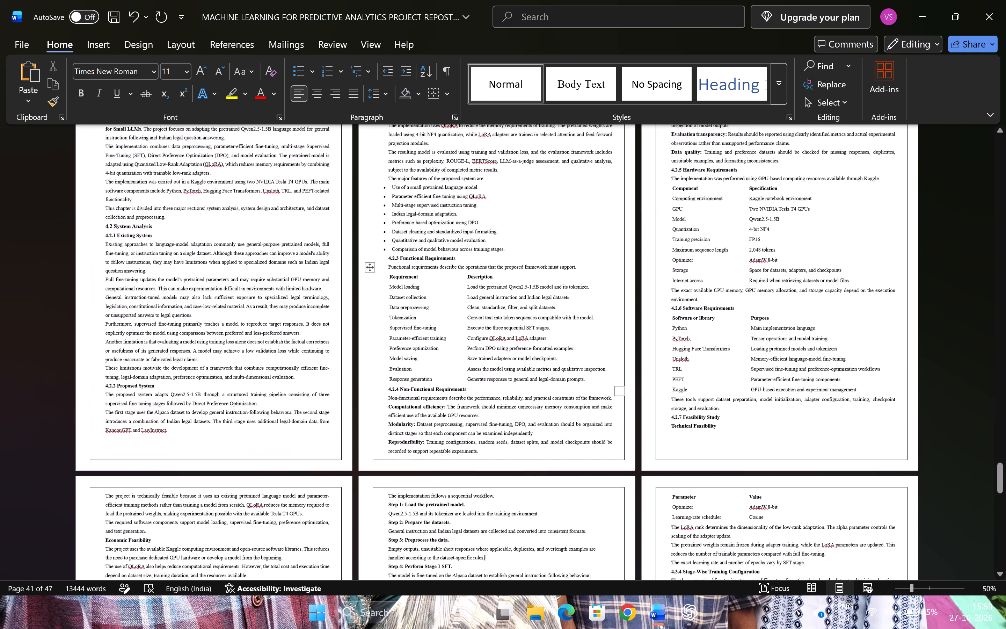
pyautogui.scroll(2, 558, 302)
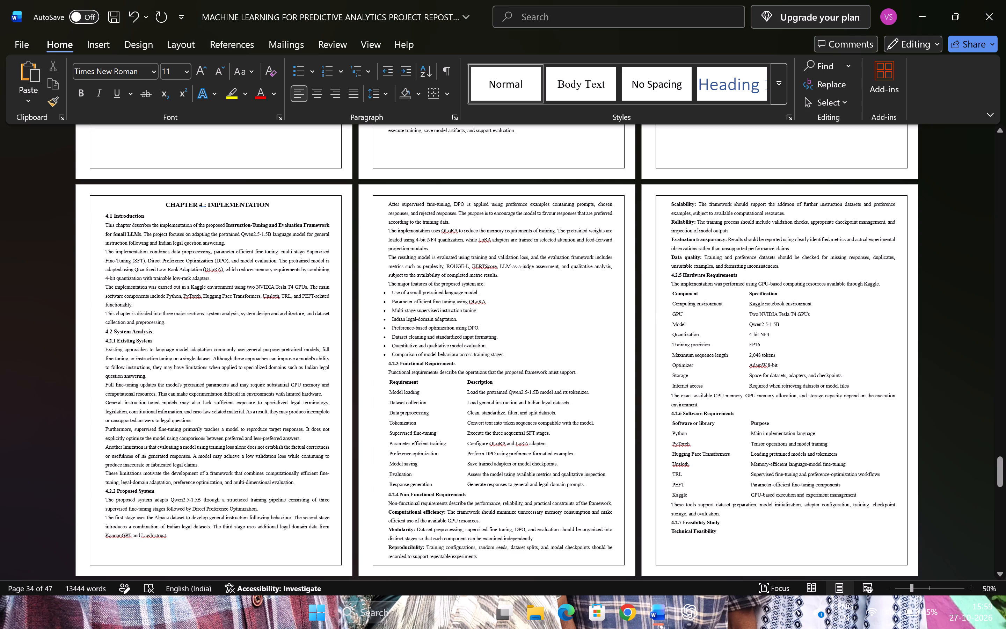
# Set the left indent of the bulleted list of the proposed system's major features to 1 cm.
pyautogui.moveTo(509, 354); pyautogui.dragTo(385, 295)
pyautogui.click(194, 41)
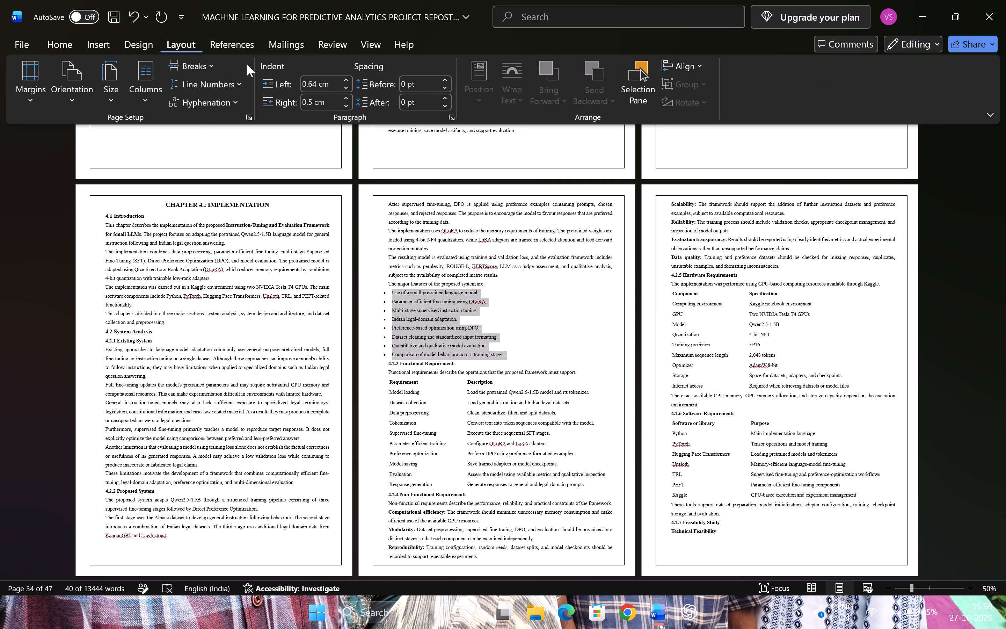
pyautogui.click(325, 84)
pyautogui.press('1')
pyautogui.press('Return')
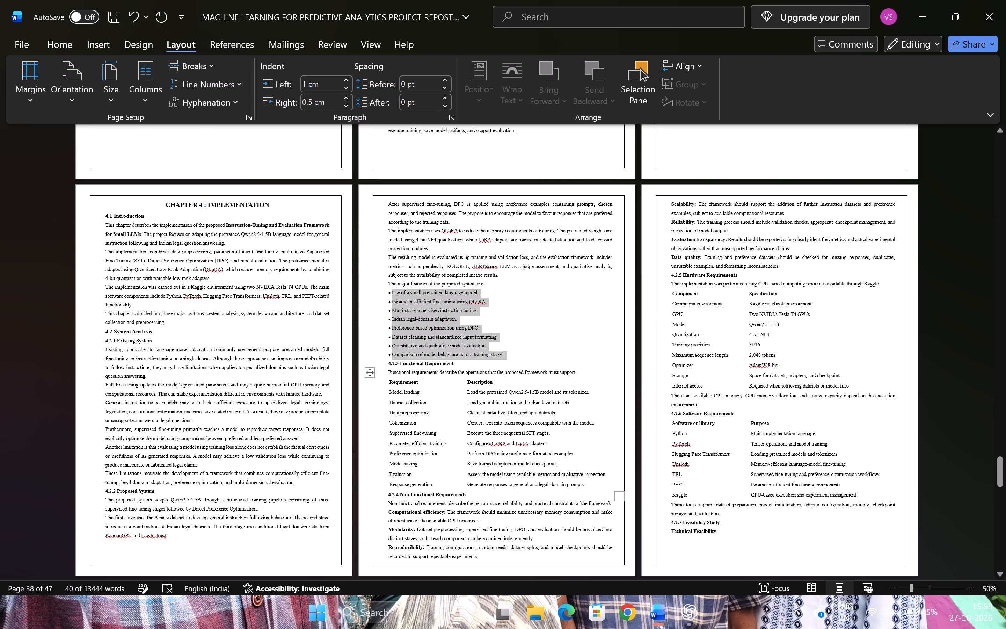
# Set the left and right paragraph indents of the whole 4.2.3 Functional Requirements table to 0 cm.
pyautogui.click(372, 372)
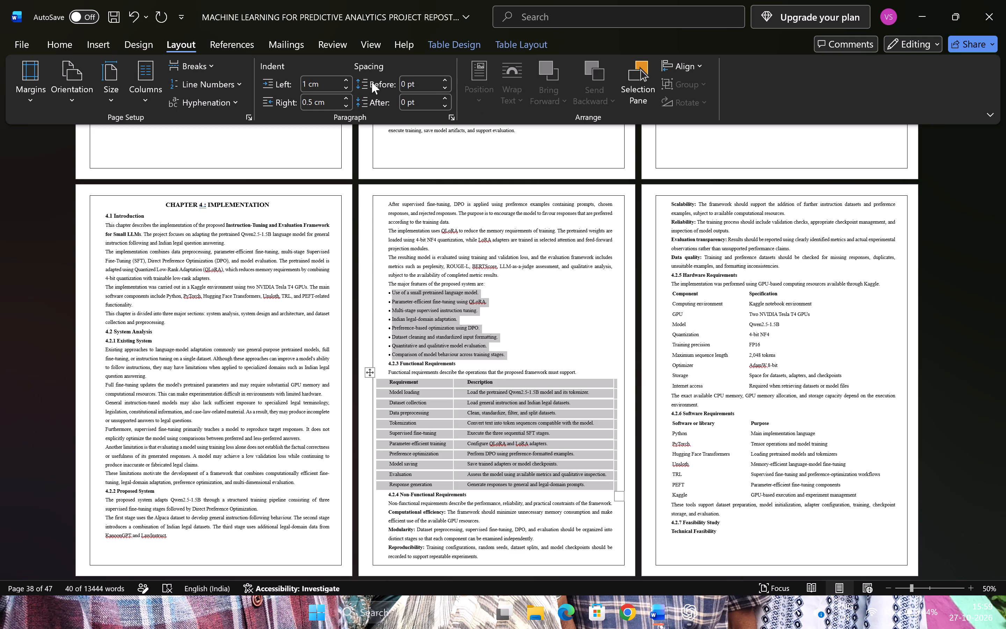
pyautogui.click(348, 84)
pyautogui.click(345, 86)
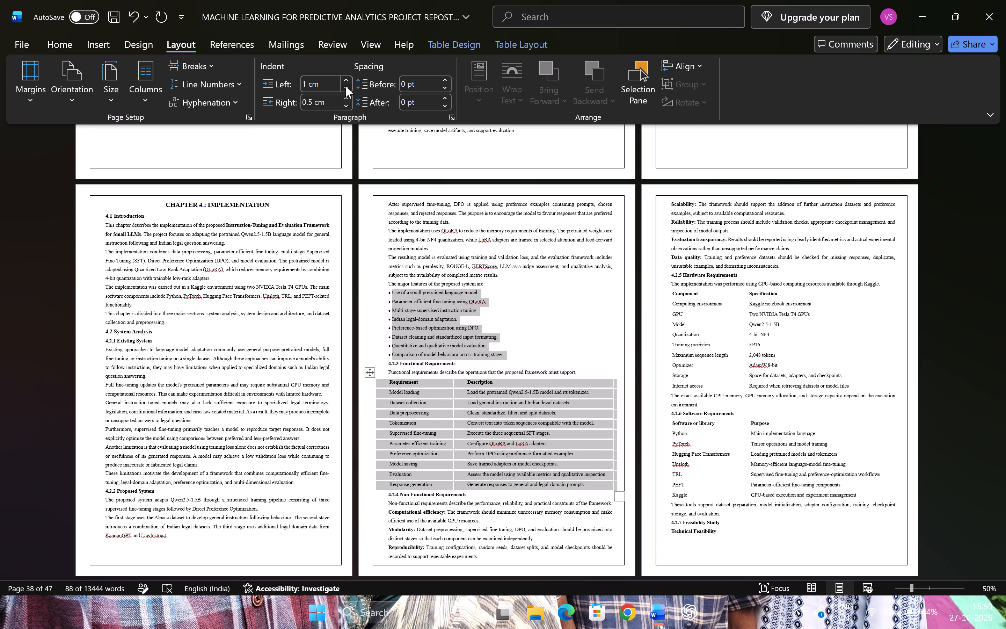
pyautogui.tripleClick(345, 86)
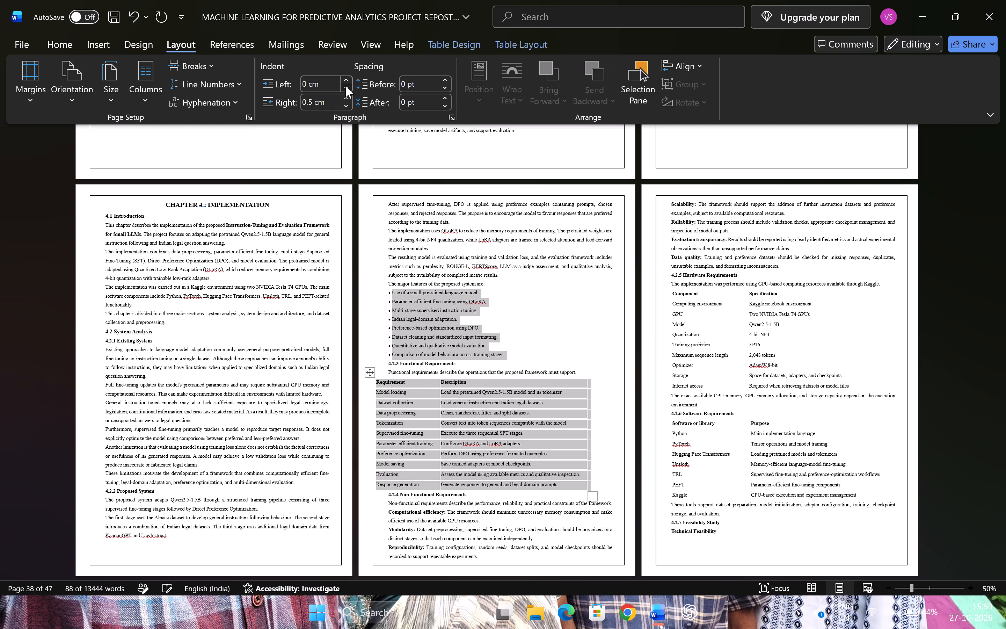
pyautogui.tripleClick(349, 103)
pyautogui.tripleClick(349, 103)
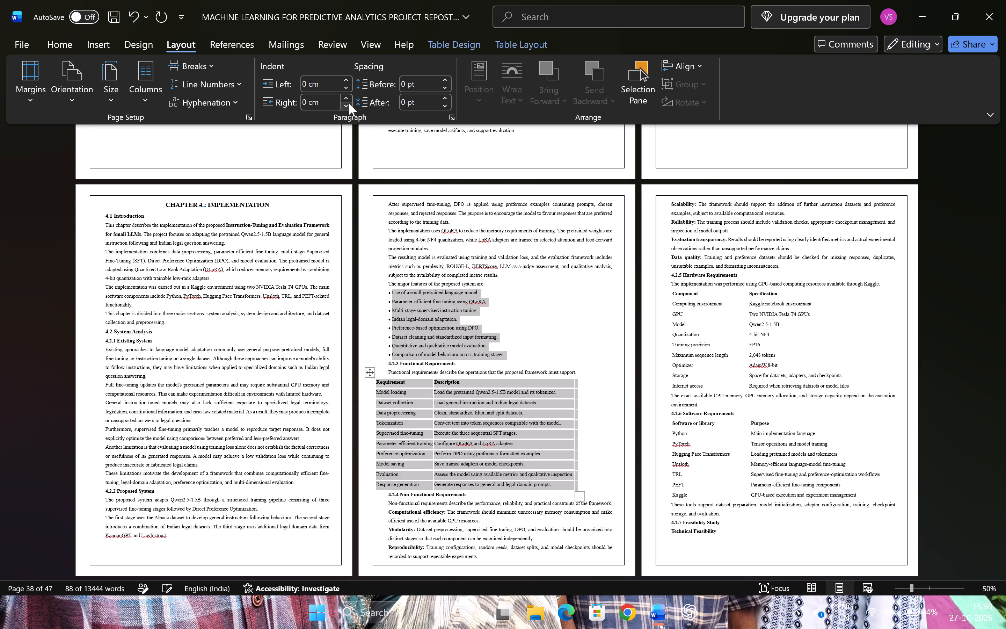
pyautogui.click(348, 97)
# Apply the plain full-grid table style to the Functional Requirements table so every cell is bordered.
pyautogui.click(434, 36)
pyautogui.click(221, 84)
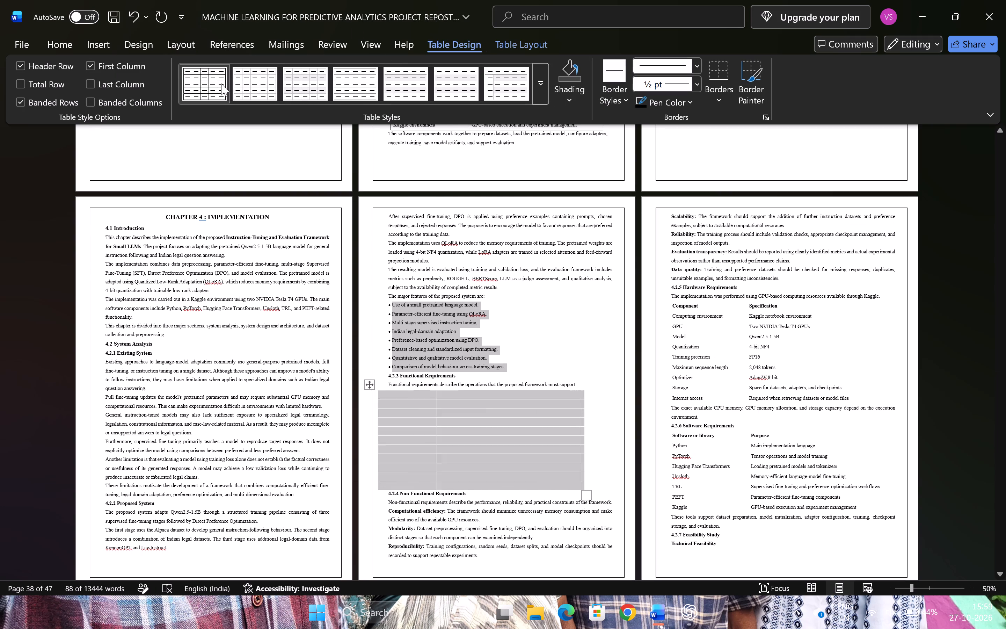
# Move the Functional Requirements table rightward so it sits within the indented body text under section 4.2.3.
pyautogui.scroll(-1, 386, 388)
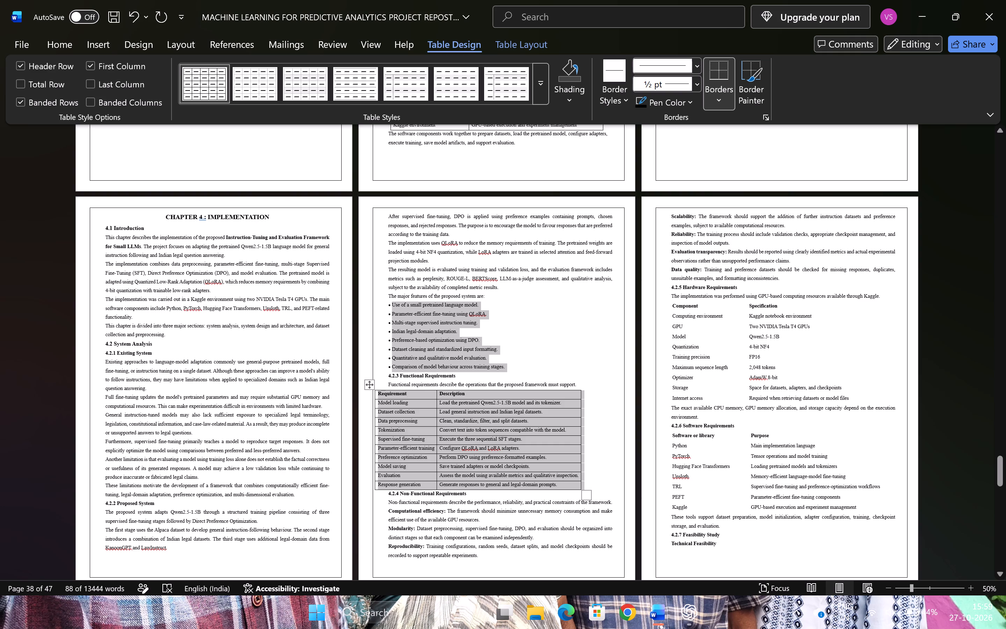
pyautogui.keyDown('ctrl'); pyautogui.scroll(3, 451, 402); pyautogui.keyUp('ctrl')
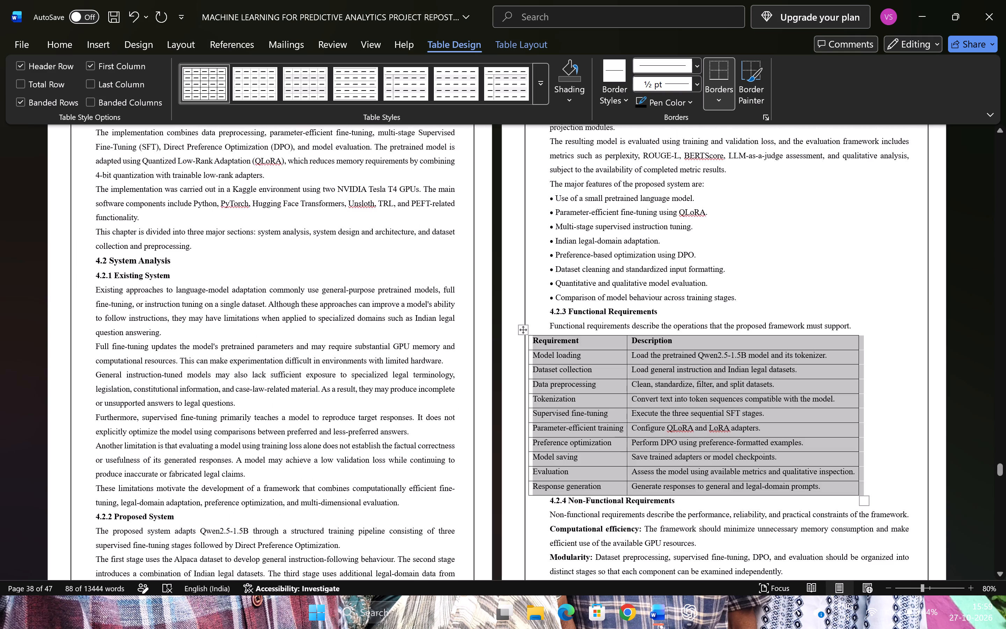
pyautogui.moveTo(524, 332); pyautogui.dragTo(530, 332)
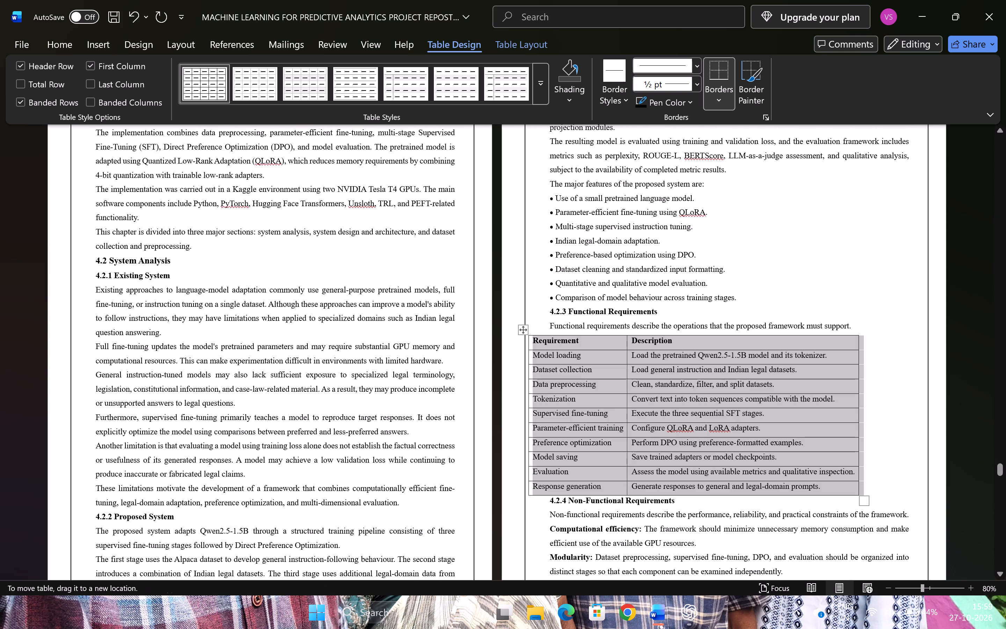
pyautogui.moveTo(530, 332); pyautogui.dragTo(552, 333)
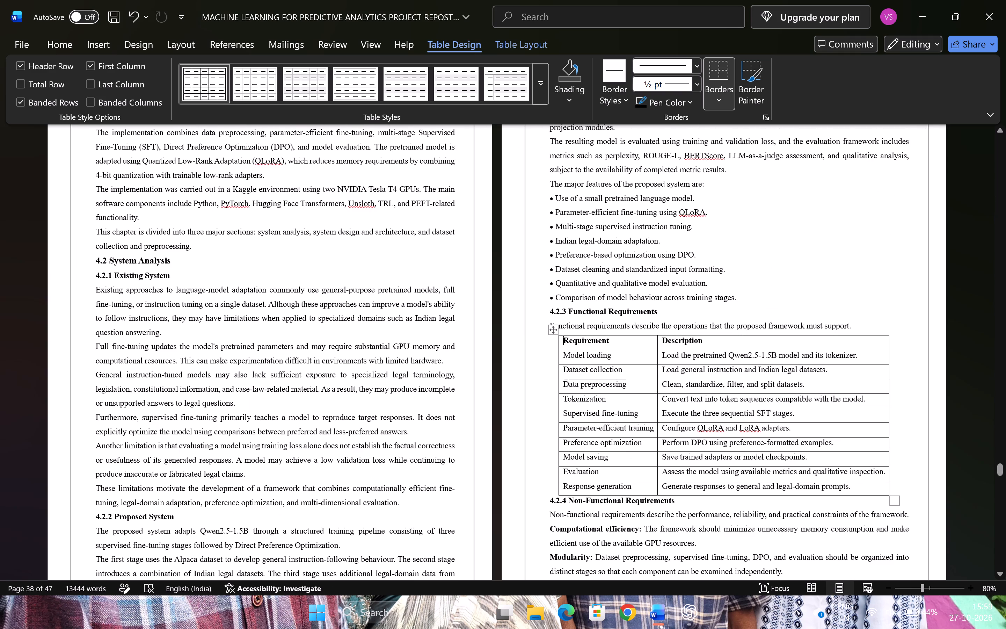
# Apply the plain full-grid table style to the whole 4.2.5 Hardware Requirements table.
pyautogui.scroll(-11, 605, 409)
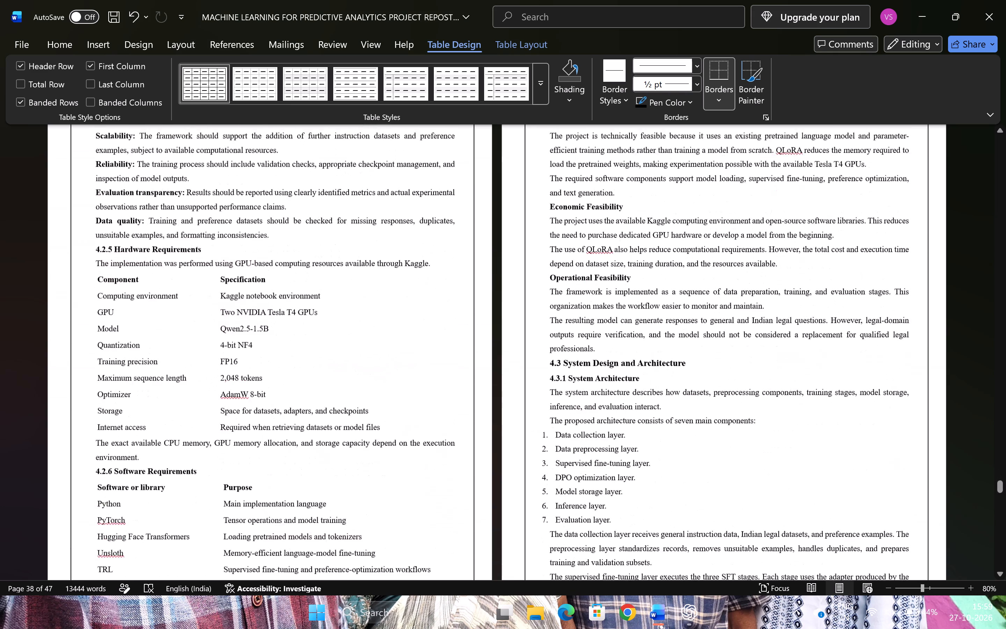
pyautogui.scroll(-2, 605, 409)
pyautogui.scroll(1, 294, 384)
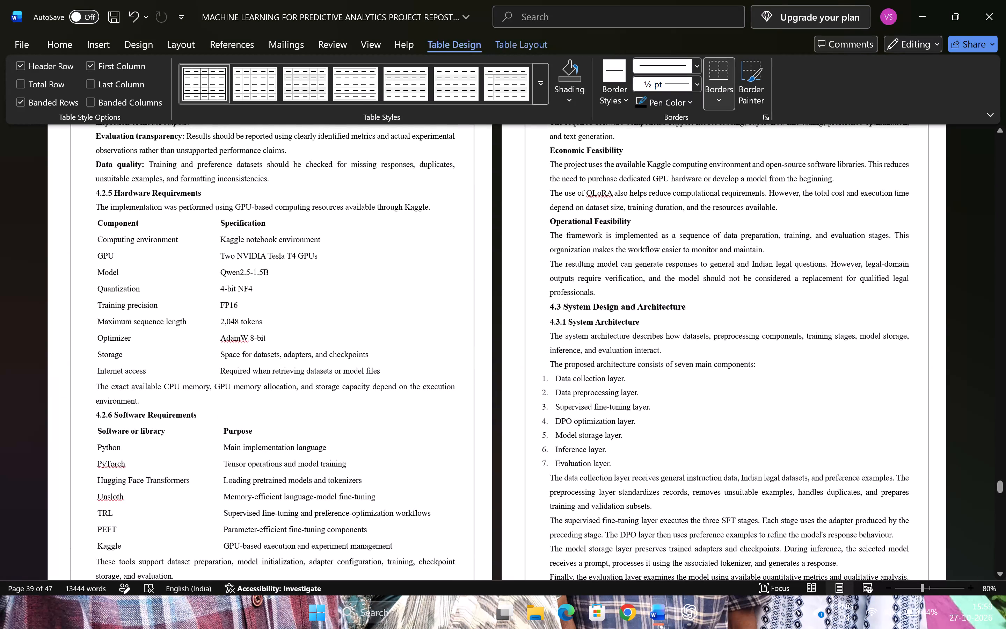
pyautogui.click(130, 240)
pyautogui.click(71, 212)
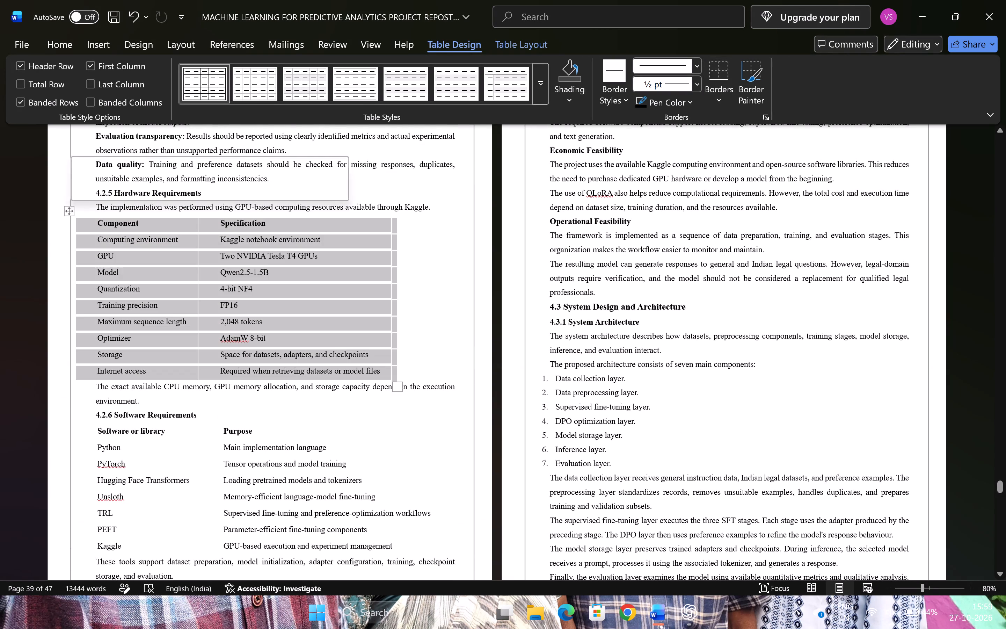
pyautogui.click(226, 72)
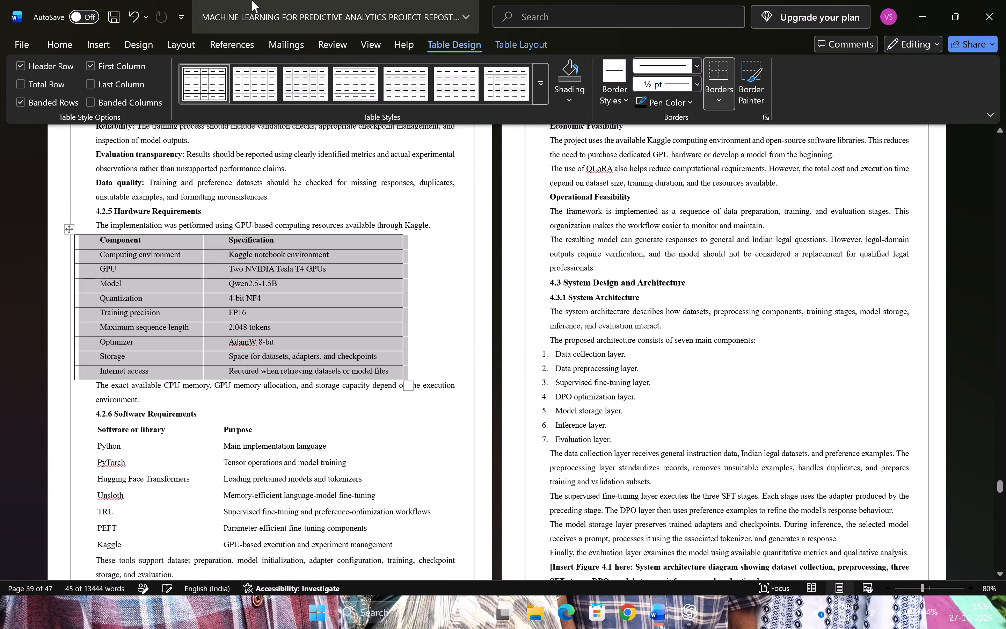
# Set the left and right paragraph indents of the whole Hardware Requirements table to 0 cm.
pyautogui.click(187, 48)
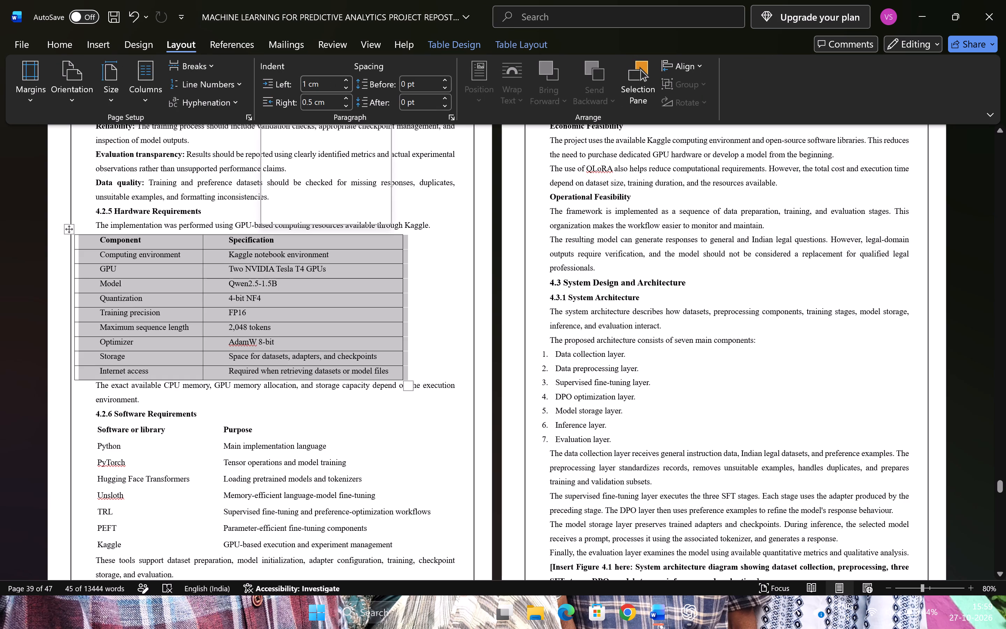
pyautogui.click(326, 86)
pyautogui.press('0')
pyautogui.press('Return')
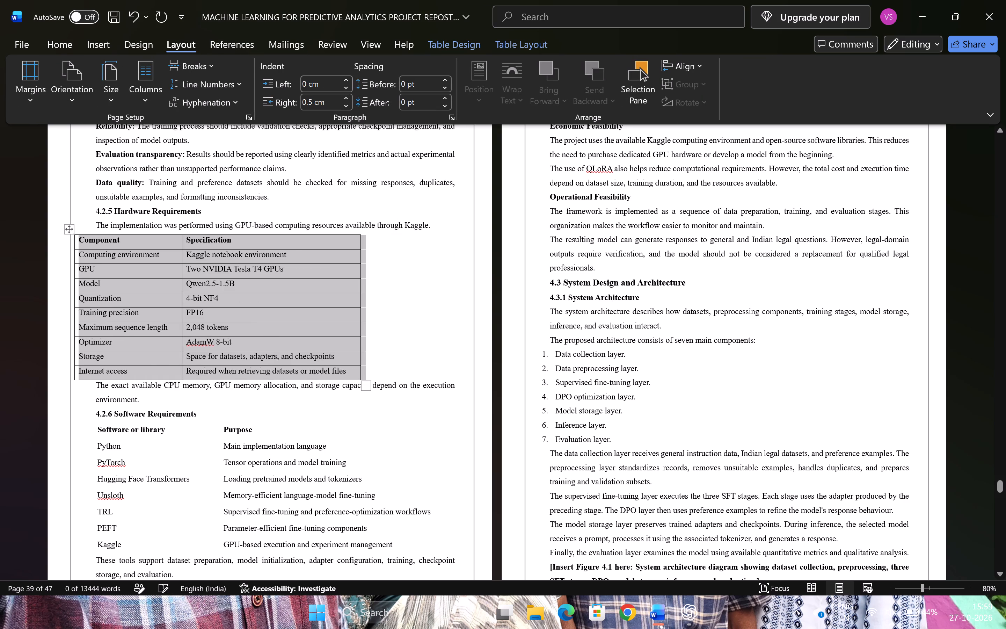
pyautogui.click(313, 102)
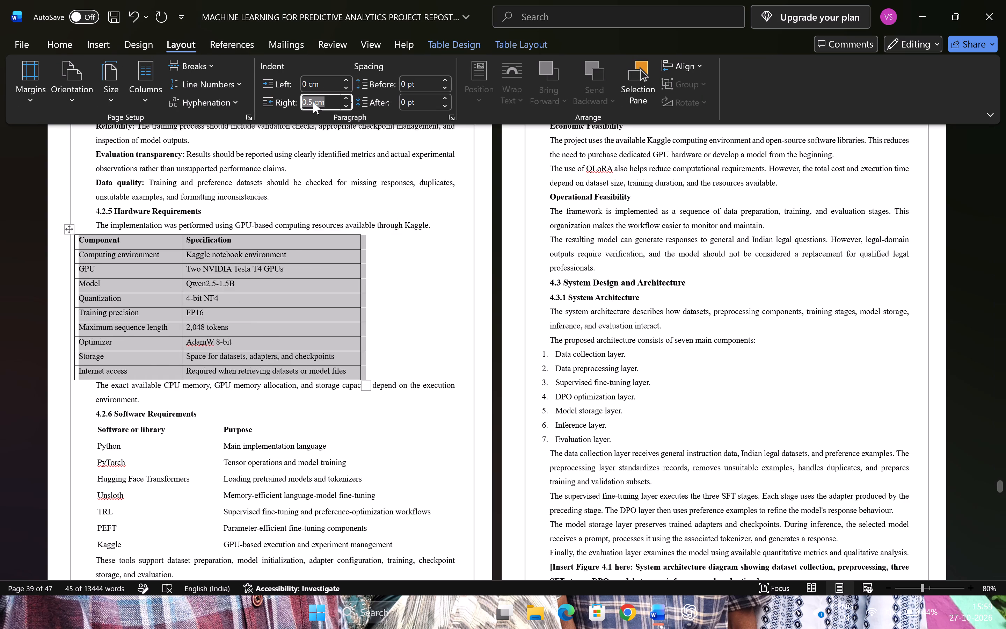
pyautogui.press('0')
pyautogui.press('Return')
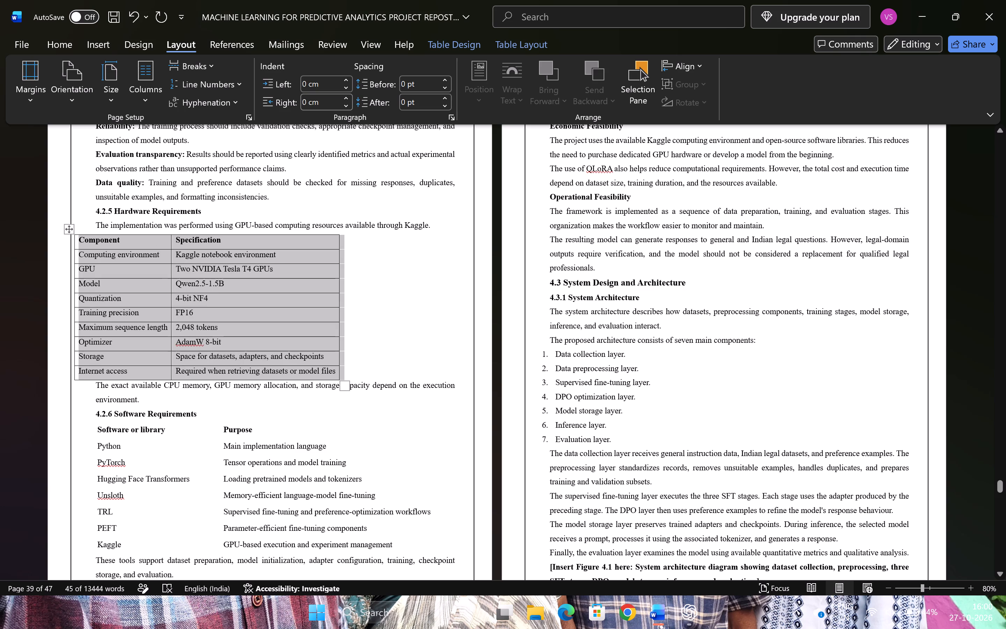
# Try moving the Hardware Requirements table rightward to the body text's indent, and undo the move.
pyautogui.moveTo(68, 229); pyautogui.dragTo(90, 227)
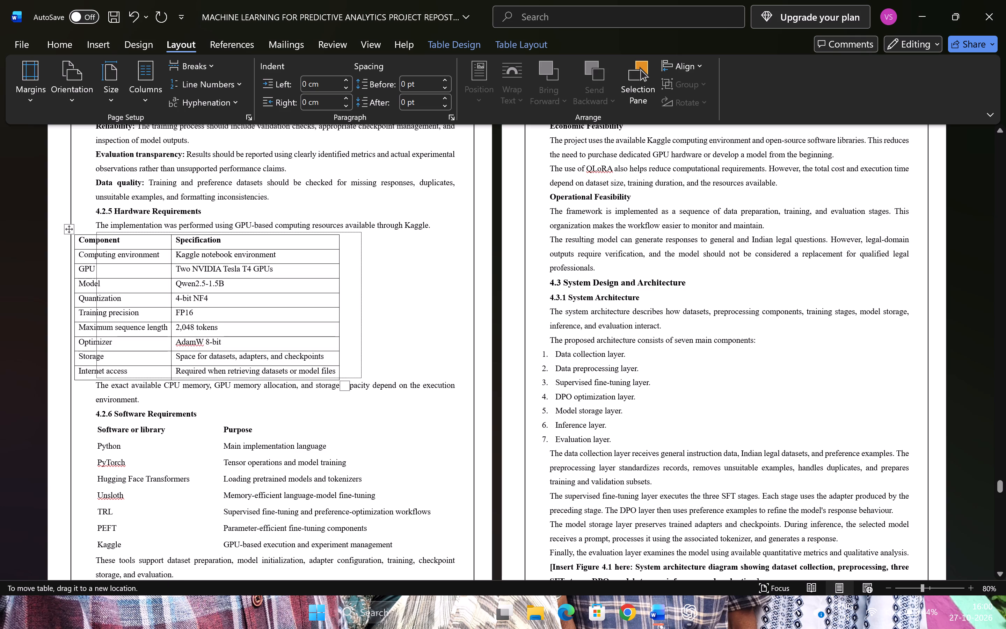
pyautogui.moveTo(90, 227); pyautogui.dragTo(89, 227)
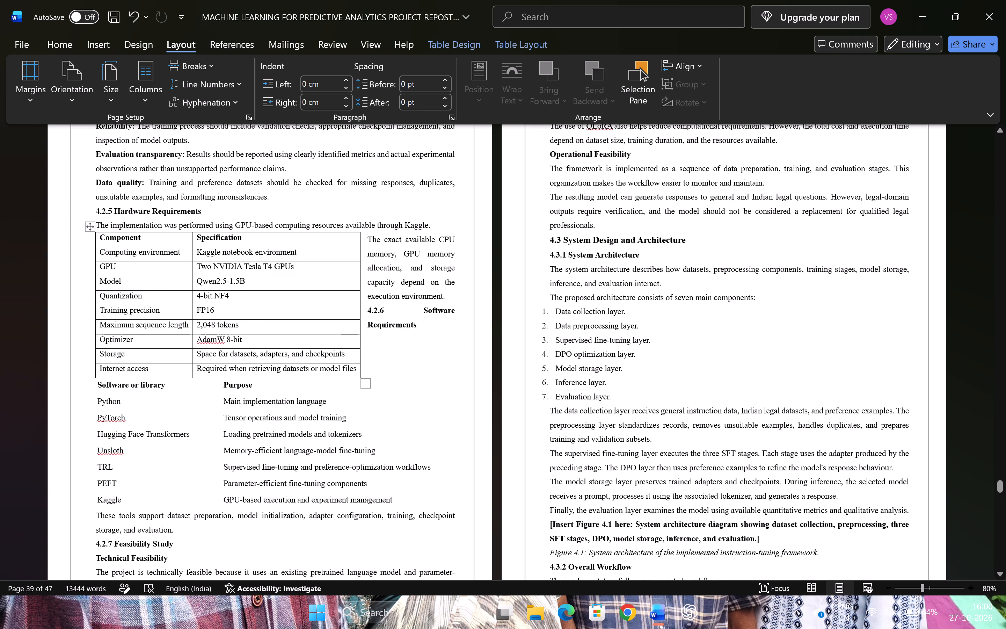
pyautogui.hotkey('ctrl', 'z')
# Move the Hardware Requirements table straight rightward so its left edge lines up with the indented body text.
pyautogui.moveTo(69, 231); pyautogui.dragTo(87, 231)
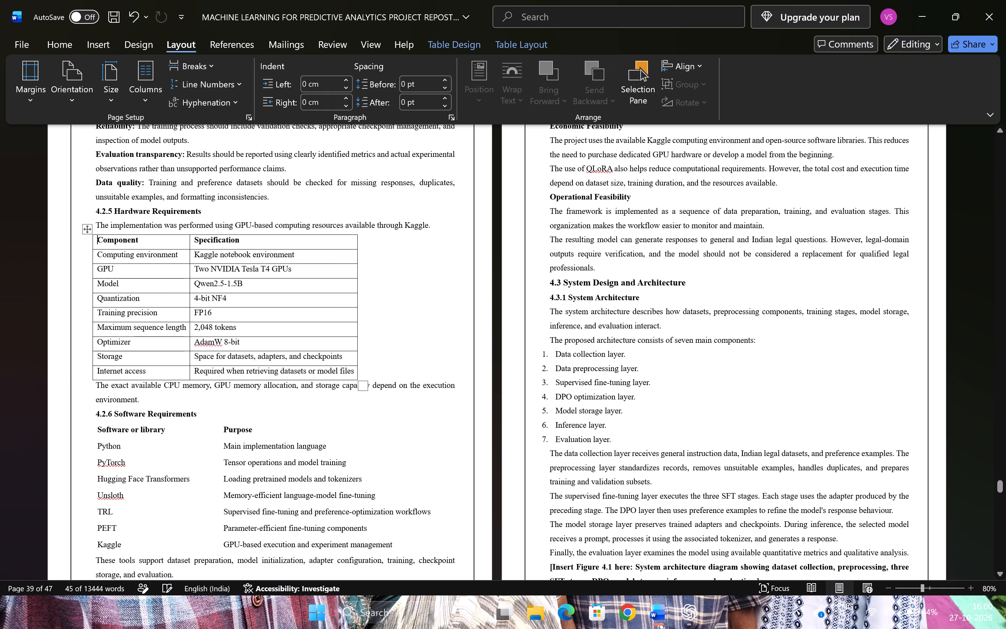
# Set the left and right paragraph indents of the whole 4.2.6 Software Requirements table to 0 cm.
pyautogui.click(110, 436)
pyautogui.click(66, 419)
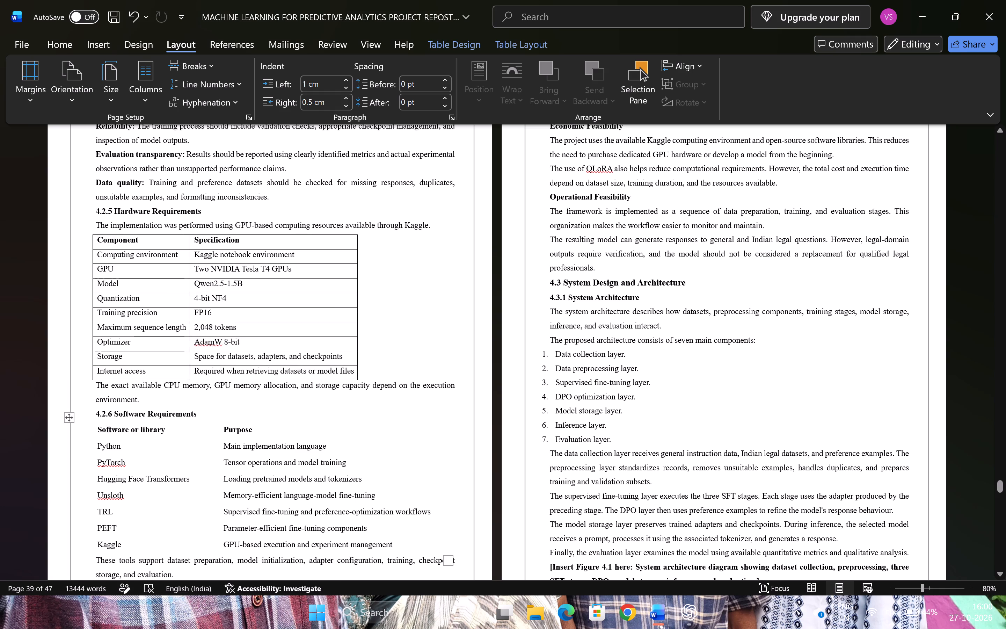
pyautogui.click(320, 81)
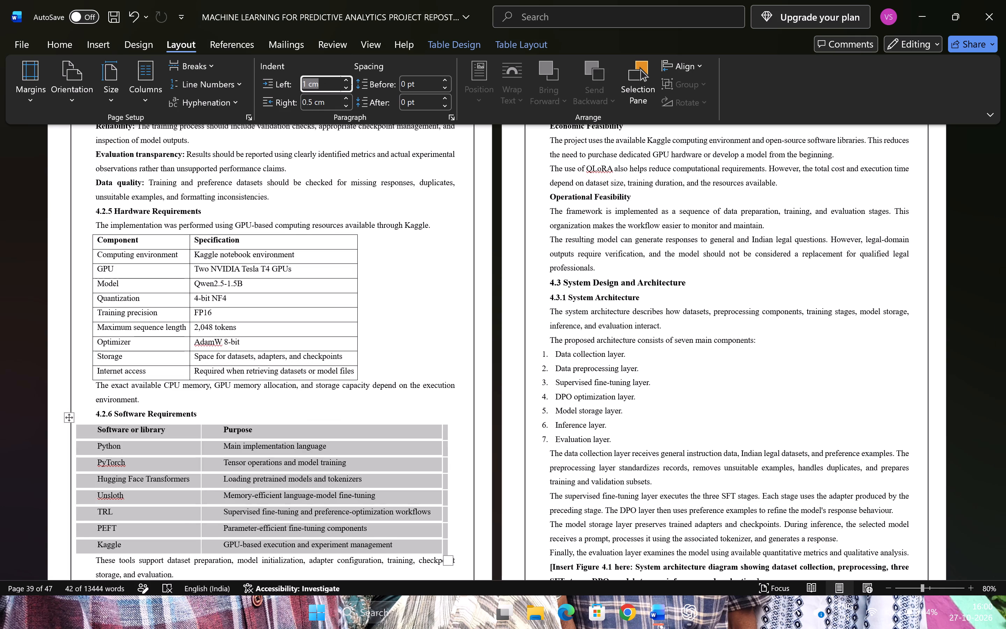
pyautogui.press('0')
pyautogui.press('Return')
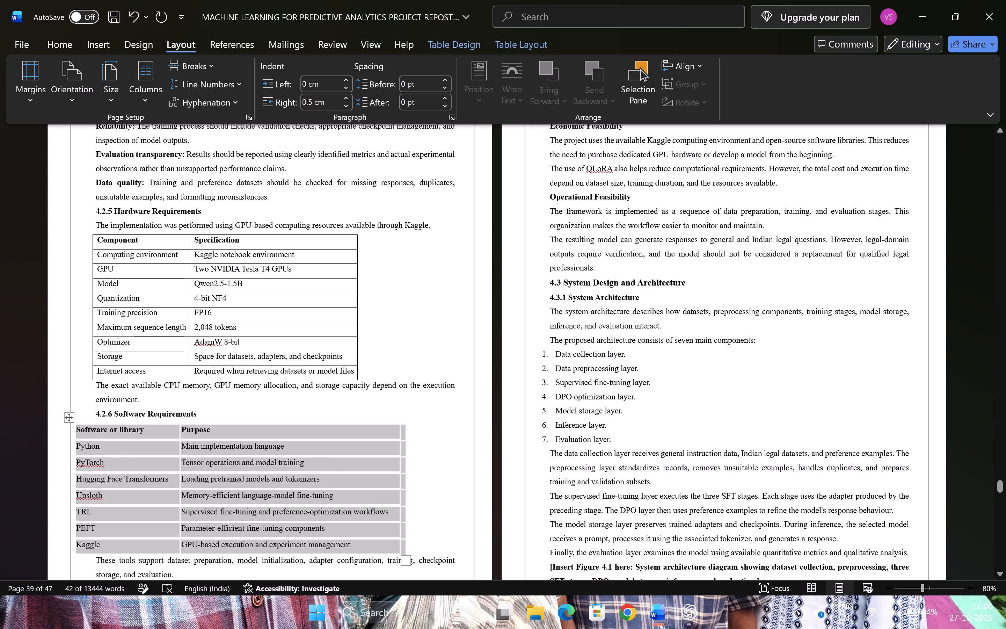
pyautogui.click(324, 99)
pyautogui.press('0')
pyautogui.press('Return')
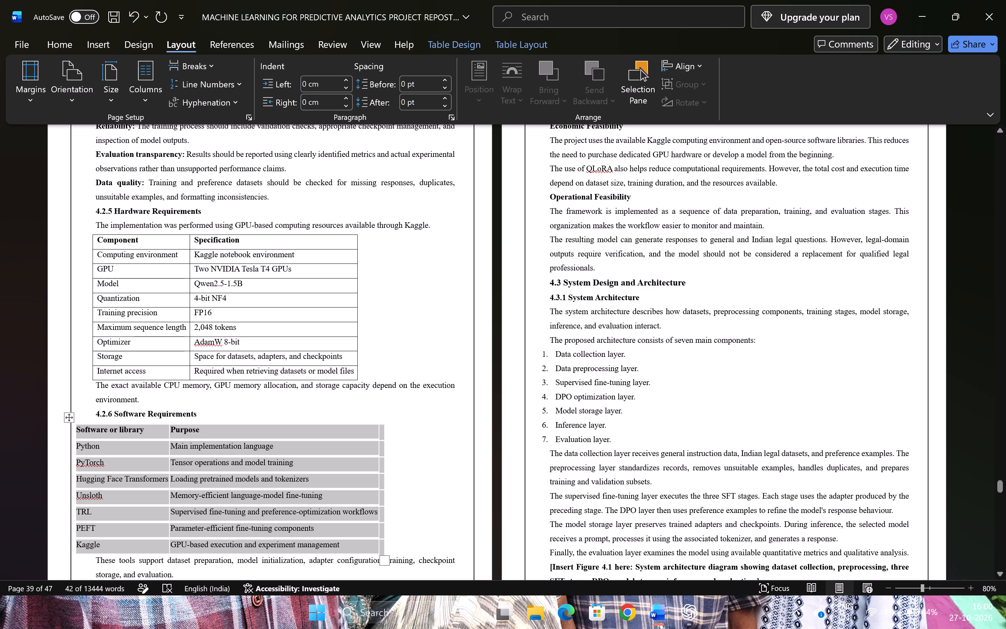
# Apply the plain full-grid table style to the Software Requirements table.
pyautogui.click(445, 41)
pyautogui.click(209, 90)
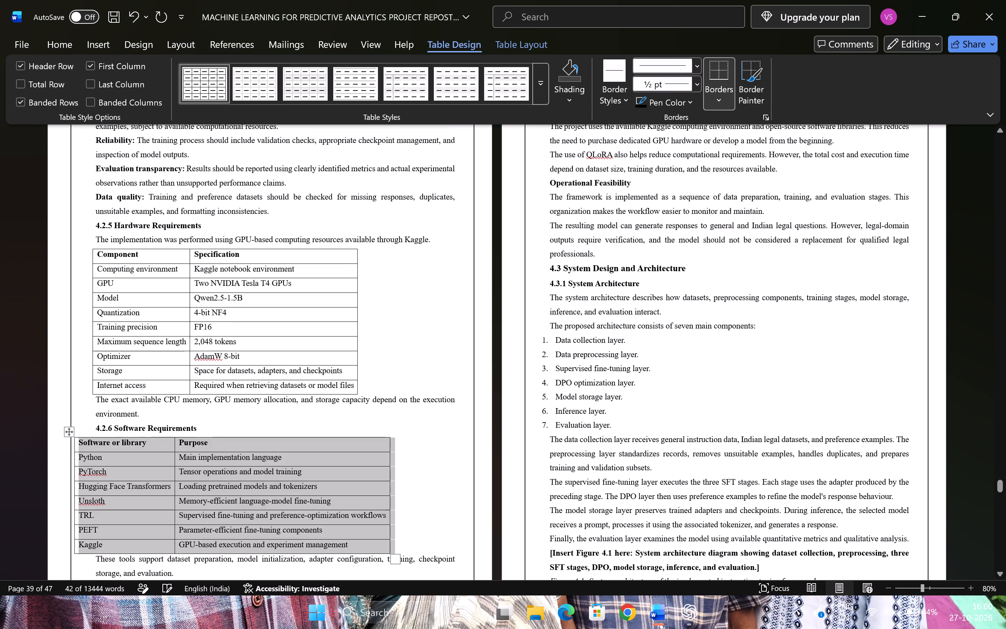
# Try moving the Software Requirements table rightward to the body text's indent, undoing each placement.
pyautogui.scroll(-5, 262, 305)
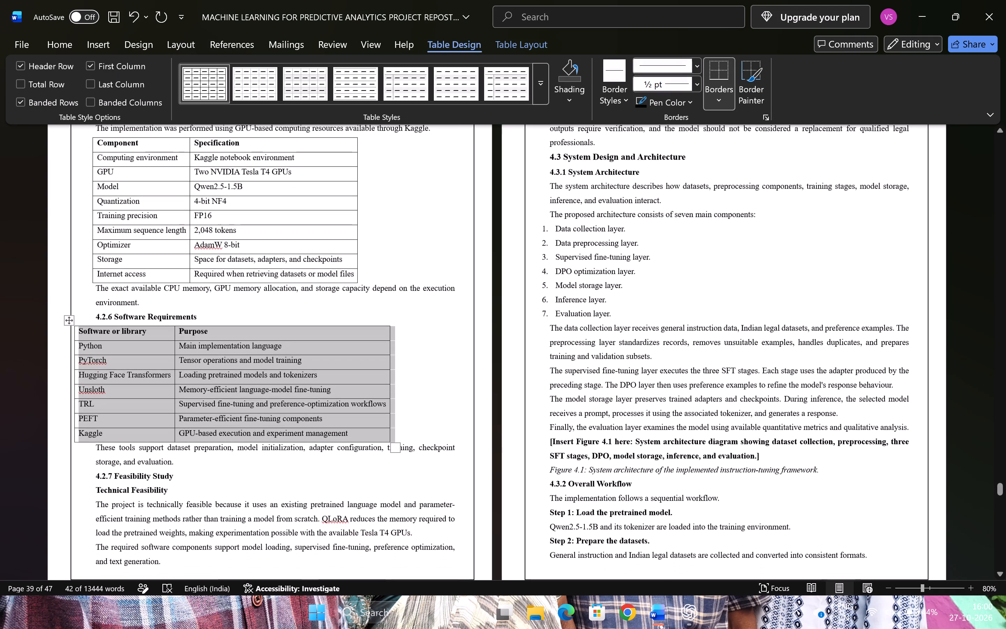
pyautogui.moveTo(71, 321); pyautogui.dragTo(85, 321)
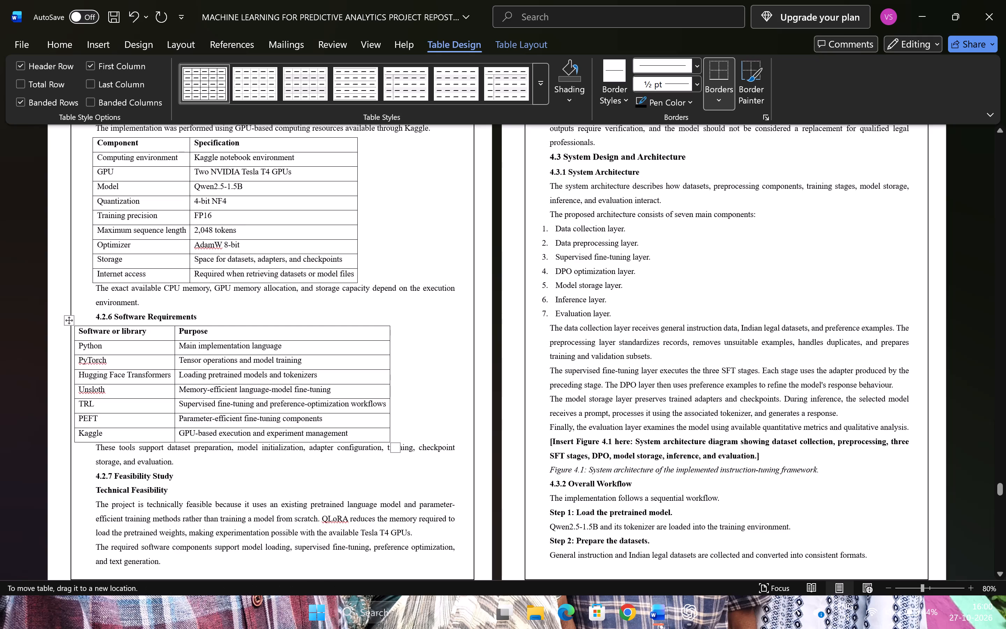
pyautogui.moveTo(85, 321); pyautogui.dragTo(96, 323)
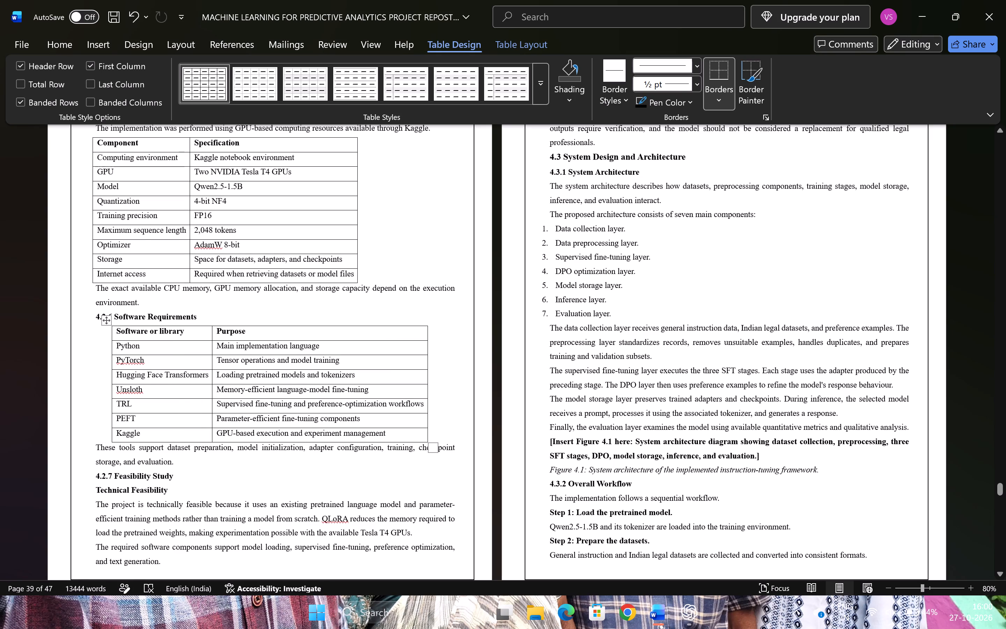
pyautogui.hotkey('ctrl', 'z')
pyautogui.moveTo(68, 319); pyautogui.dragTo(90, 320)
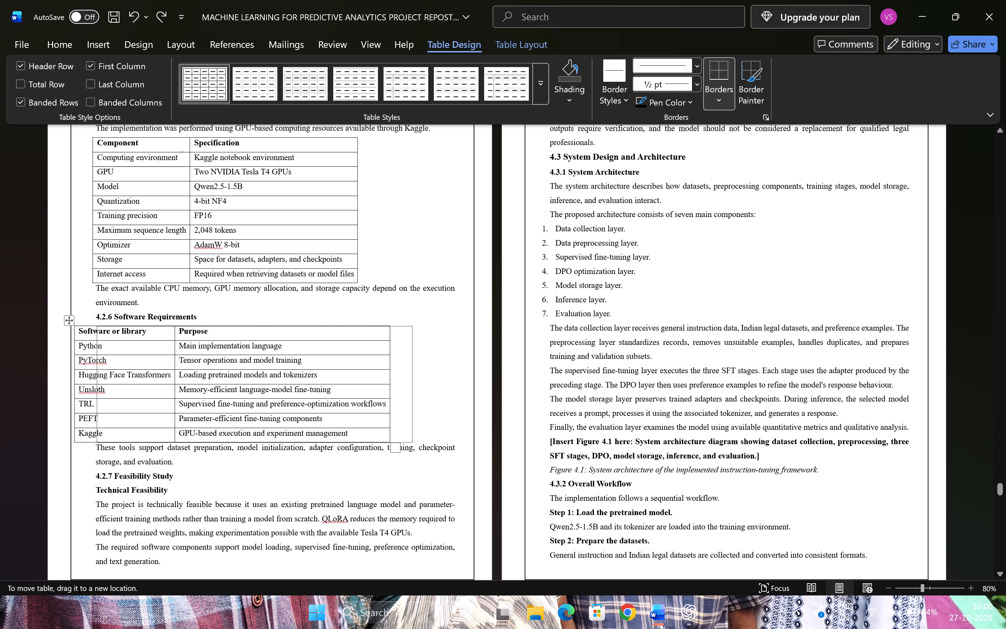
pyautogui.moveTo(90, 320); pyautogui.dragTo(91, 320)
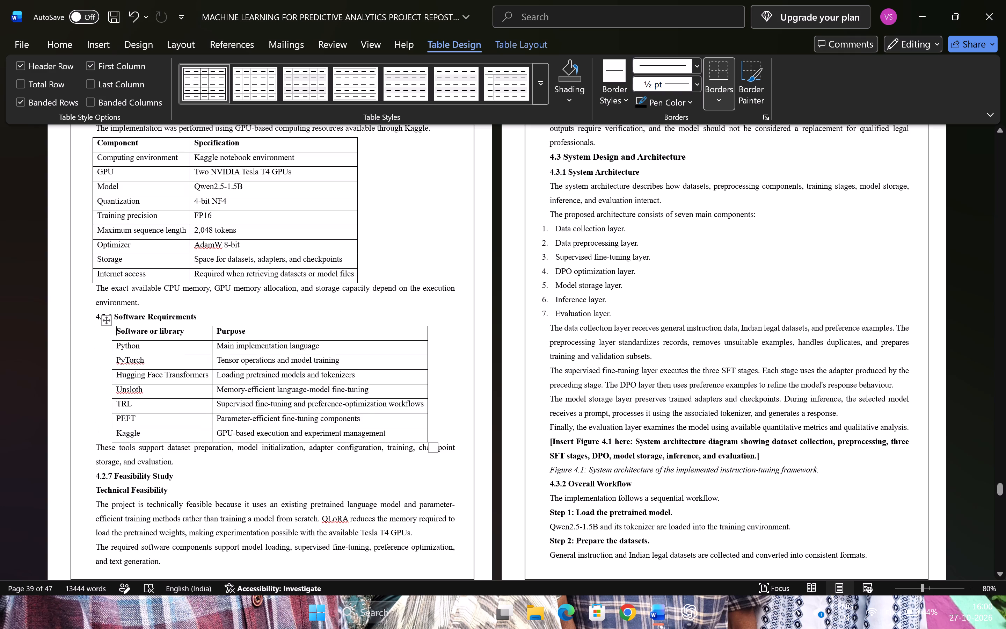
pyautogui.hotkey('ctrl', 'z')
# Move the Software Requirements table rightward so its left edge lines up with the Hardware Requirements table above.
pyautogui.moveTo(68, 322); pyautogui.dragTo(88, 321)
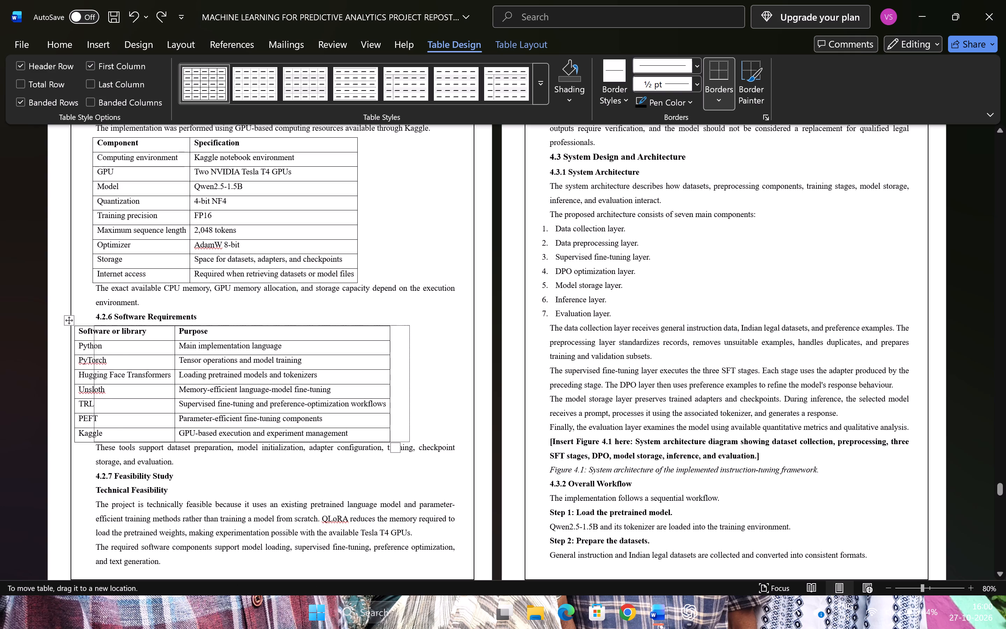
pyautogui.moveTo(88, 321); pyautogui.dragTo(87, 322)
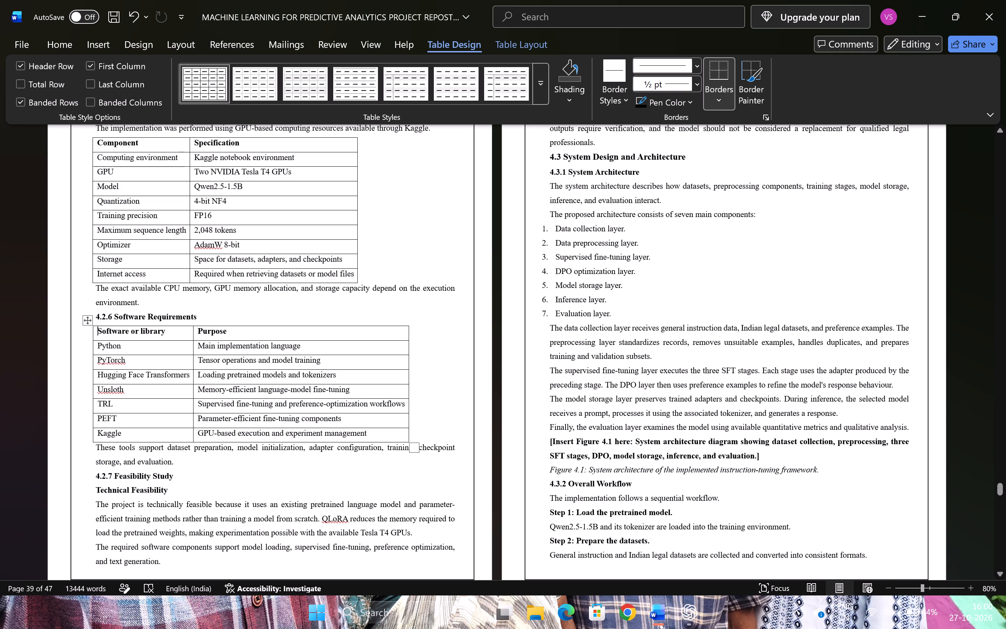
# Set the left indent of the seven-item numbered list of architecture components in section 4.3.1 to 1 cm.
pyautogui.scroll(-1, 328, 380)
pyautogui.click(307, 431)
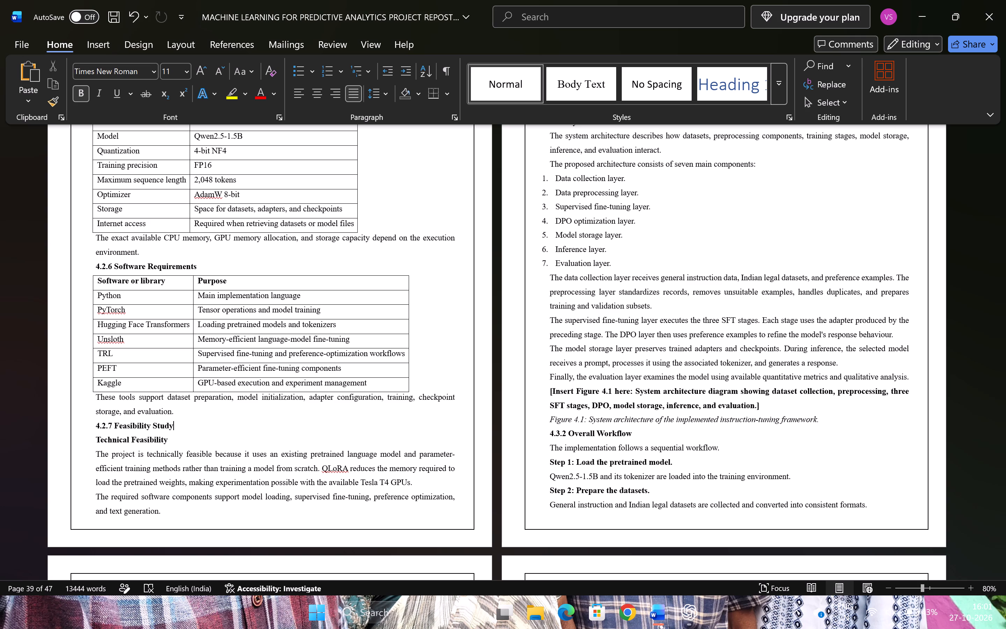
pyautogui.scroll(3, 474, 411)
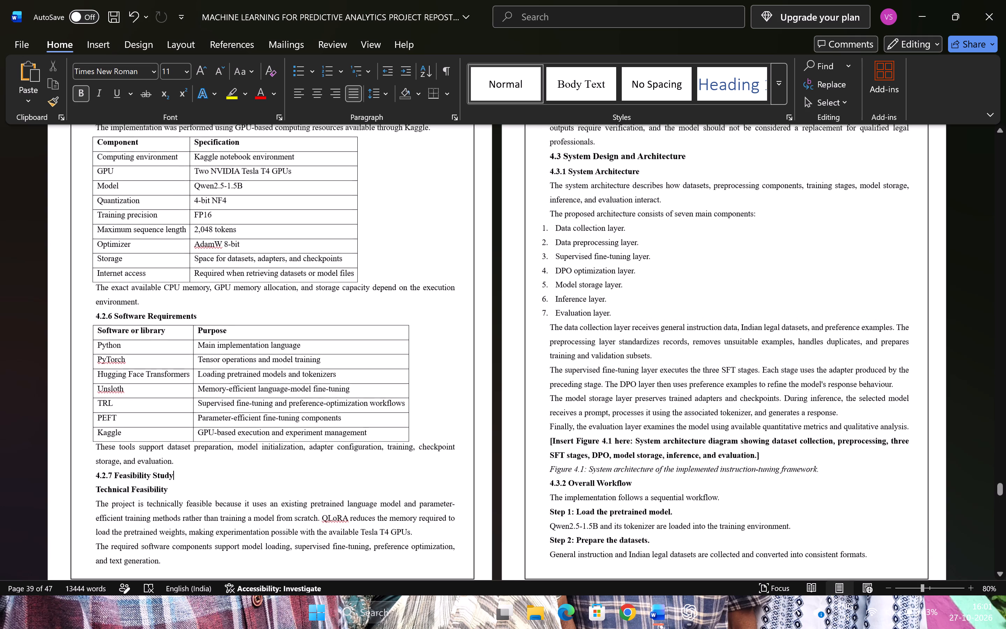
pyautogui.scroll(6, 474, 411)
pyautogui.scroll(-2, 474, 411)
pyautogui.hscroll(1, 474, 411)
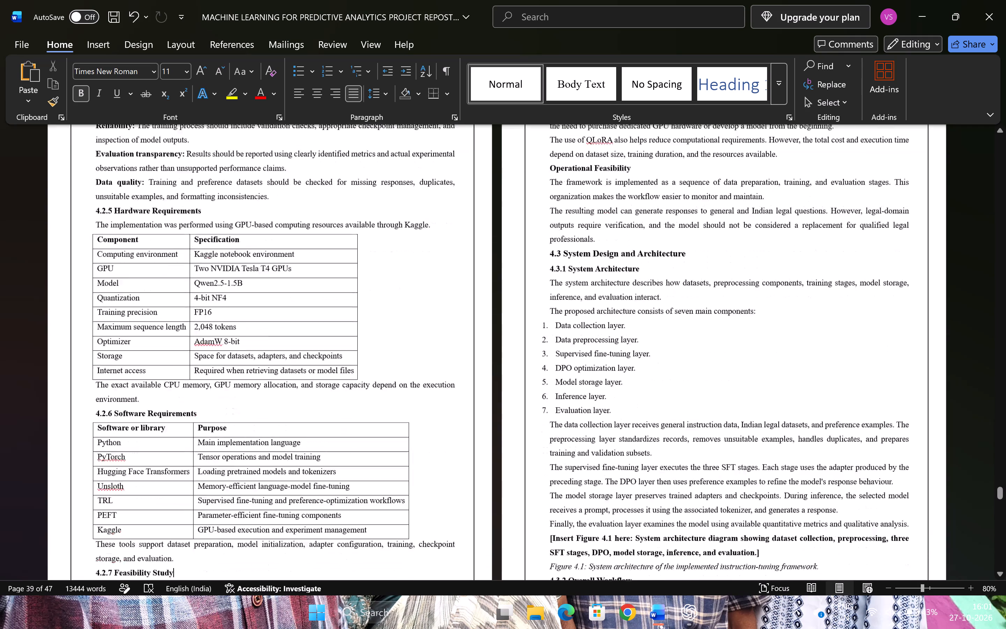
pyautogui.hscroll(1, 474, 411)
pyautogui.scroll(1, 474, 411)
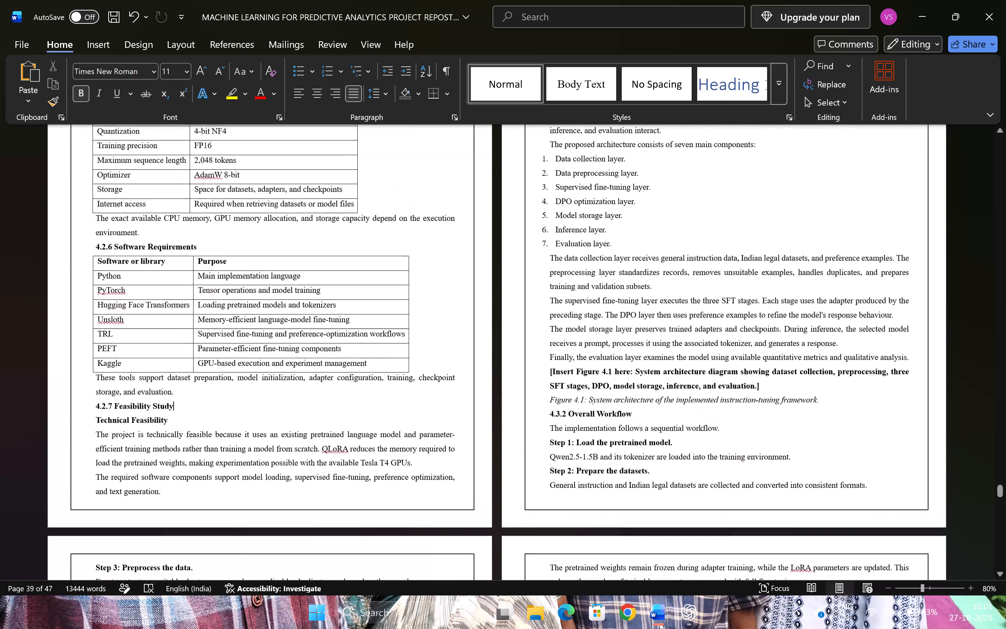
pyautogui.scroll(1, 474, 411)
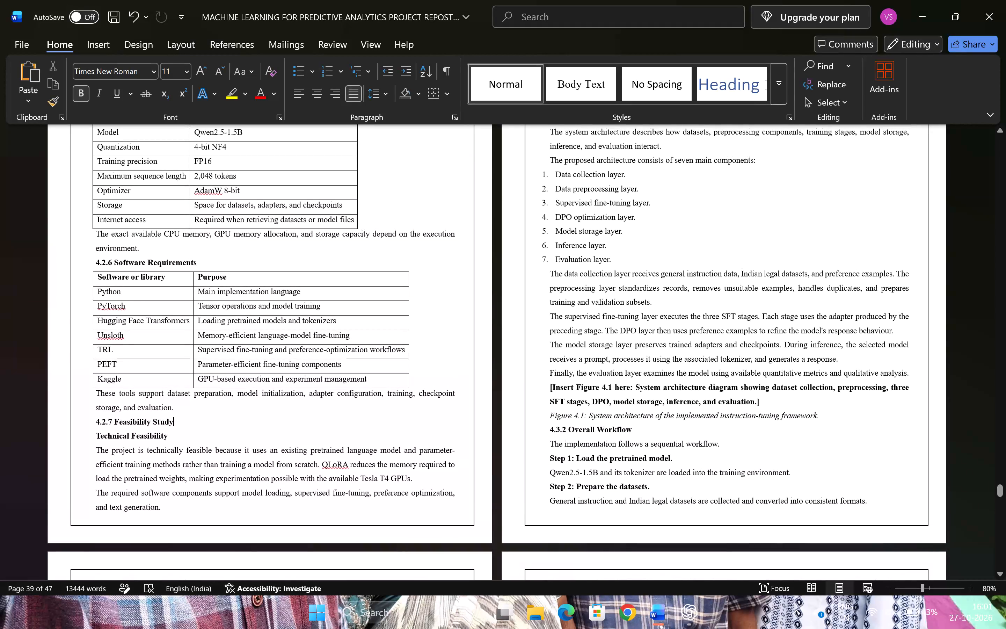
pyautogui.moveTo(632, 262); pyautogui.dragTo(548, 181)
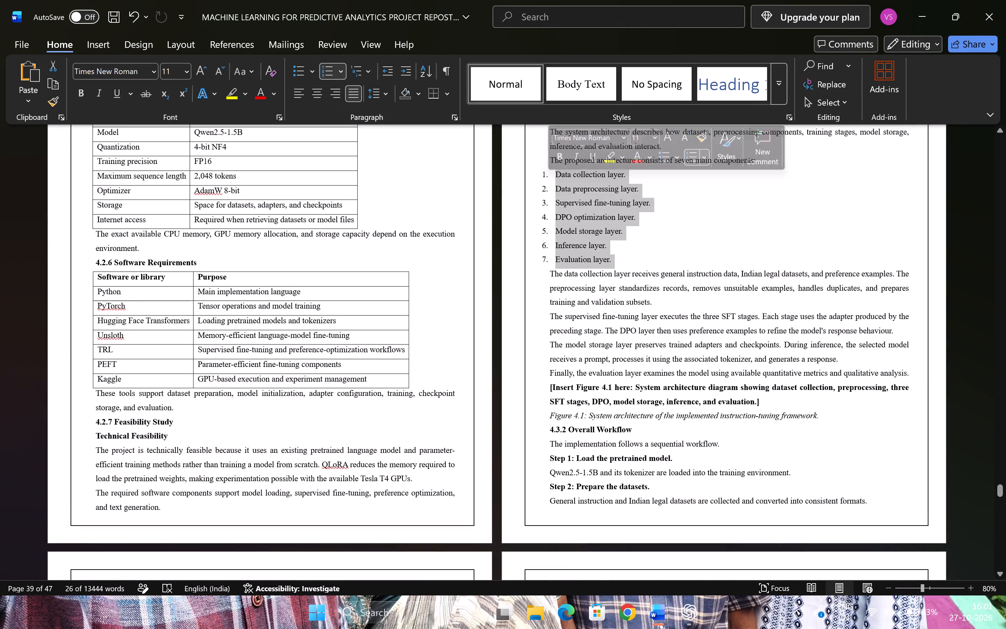
pyautogui.click(173, 41)
pyautogui.click(321, 84)
pyautogui.press('1')
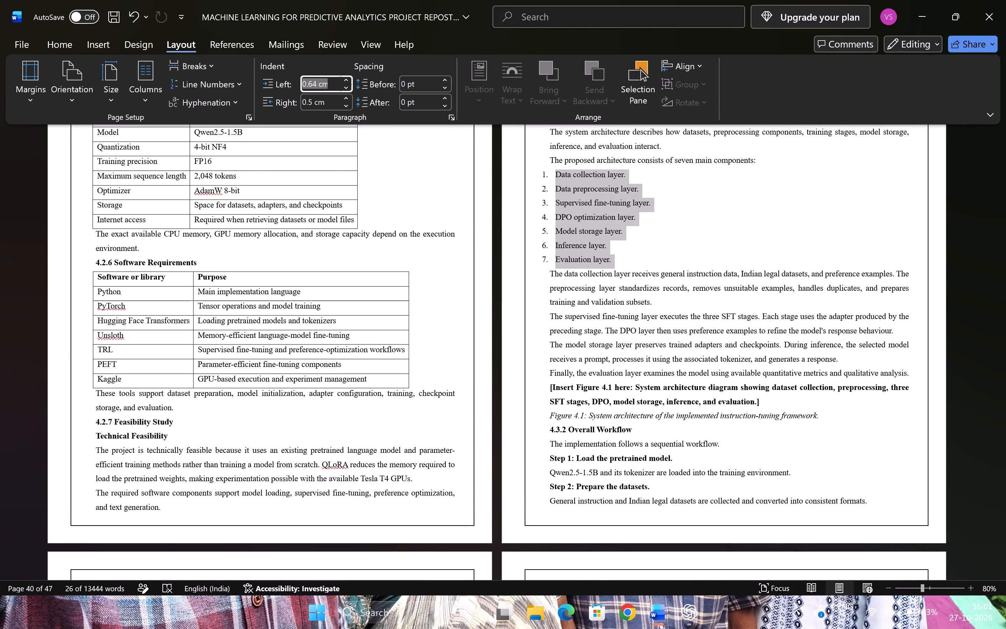
pyautogui.press('Return')
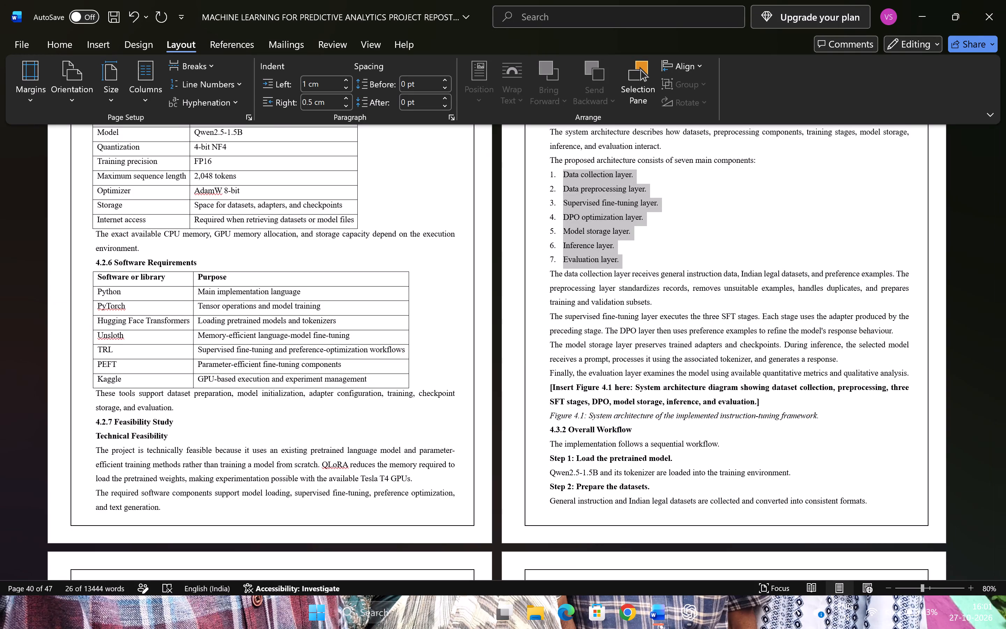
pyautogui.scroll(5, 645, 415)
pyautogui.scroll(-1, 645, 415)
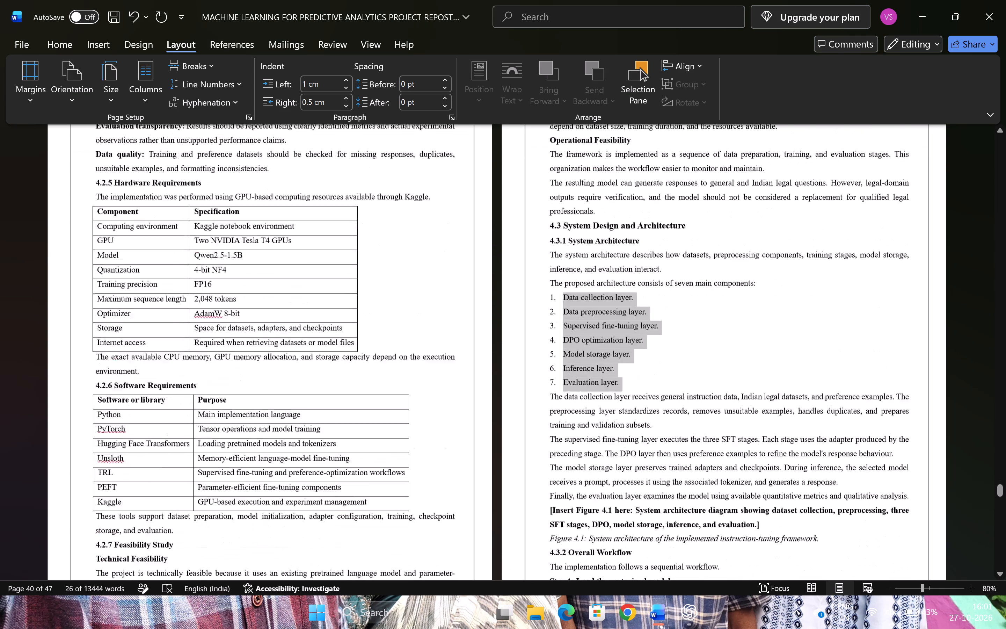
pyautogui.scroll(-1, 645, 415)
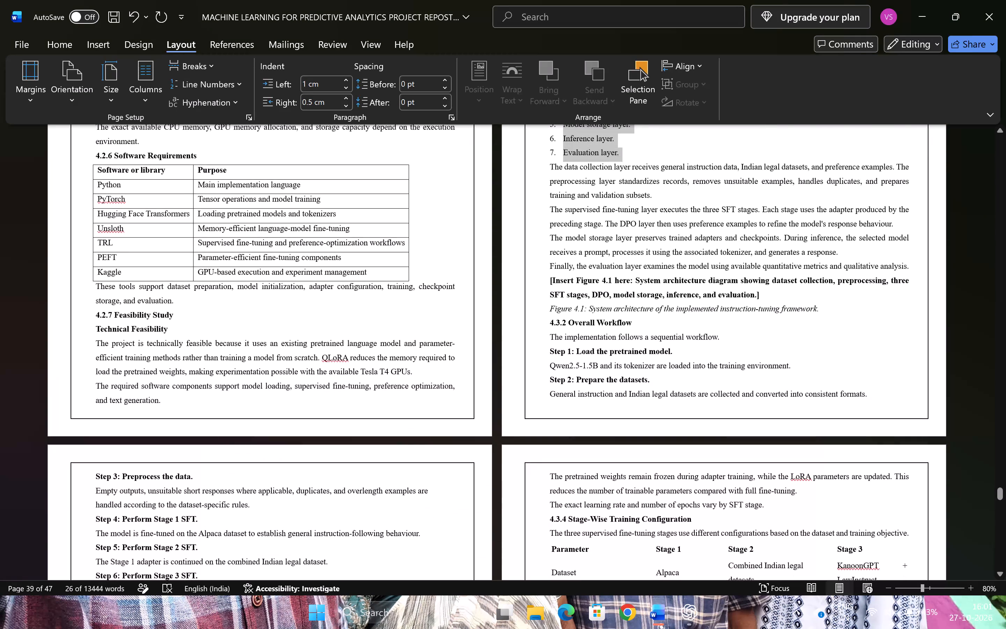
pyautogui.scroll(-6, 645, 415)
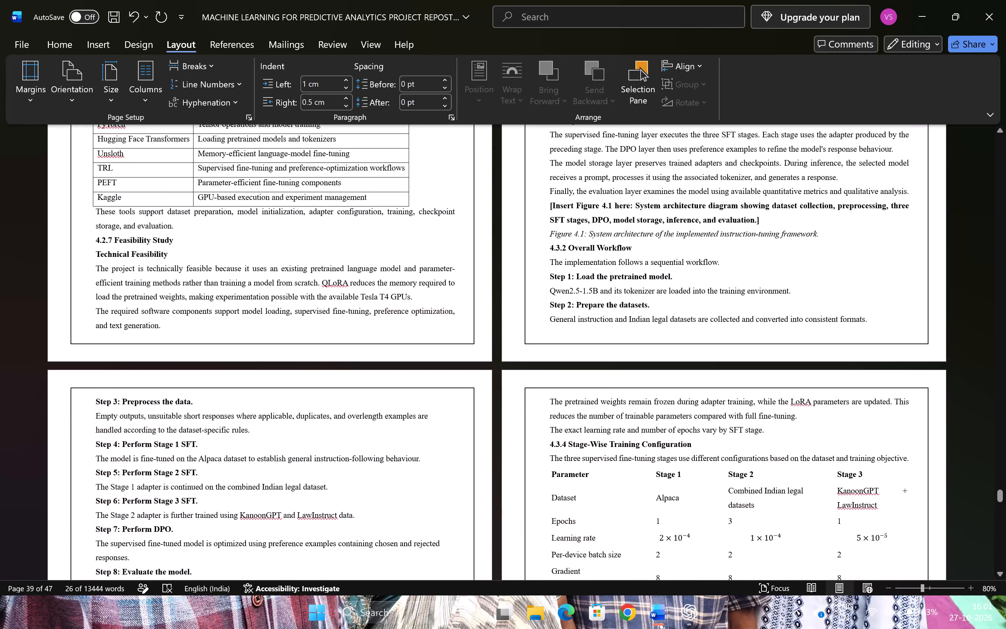
# Set the left and right indents of the LoRA configuration table in section 4.3.3 to 0 cm.
pyautogui.scroll(-1, 645, 415)
pyautogui.scroll(-4, 645, 363)
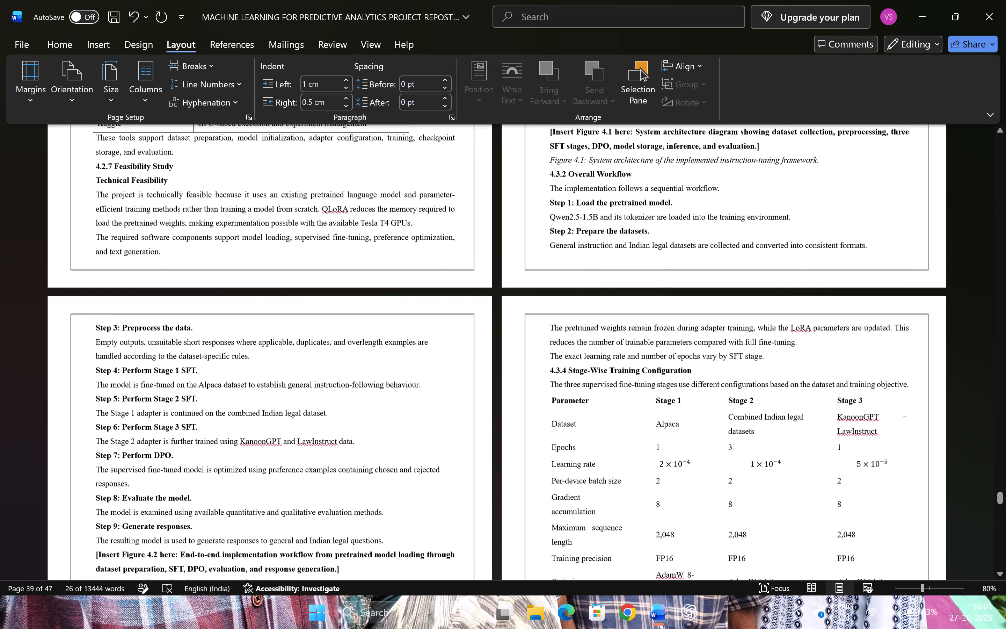
pyautogui.scroll(-4, 645, 363)
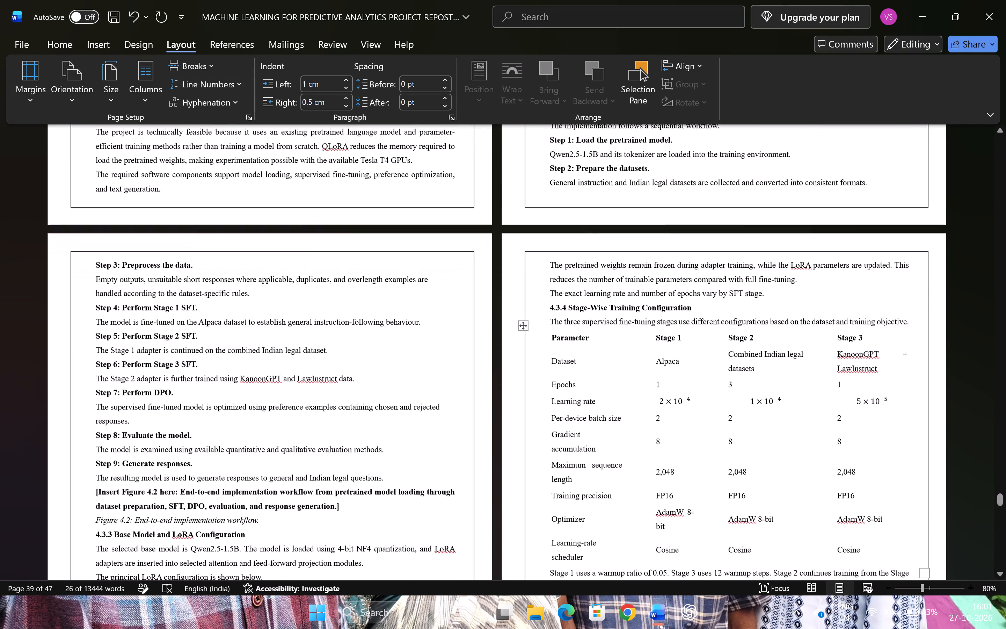
pyautogui.scroll(-3, 294, 502)
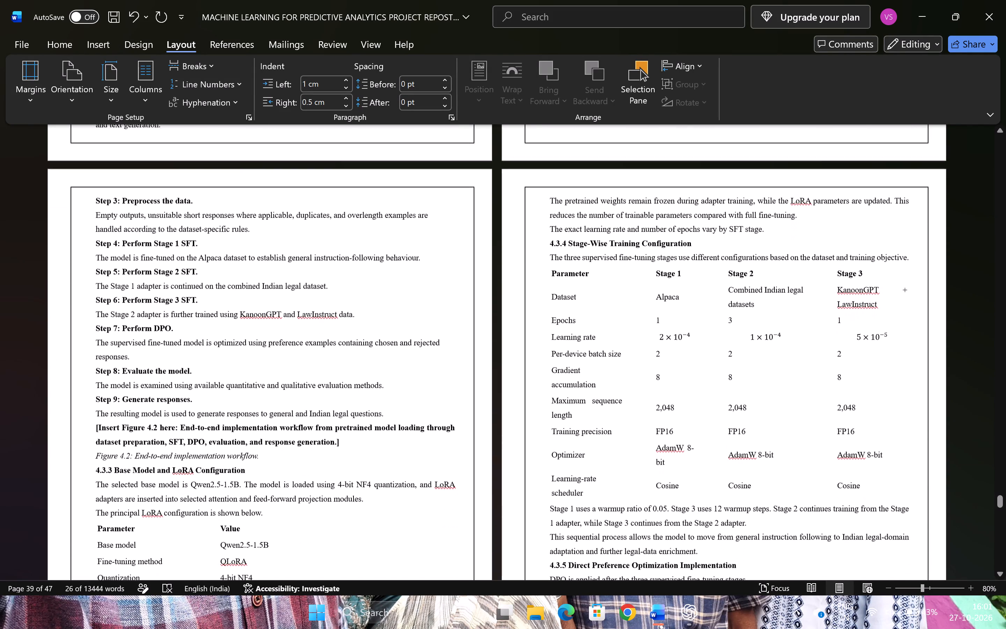
pyautogui.scroll(-3, 294, 502)
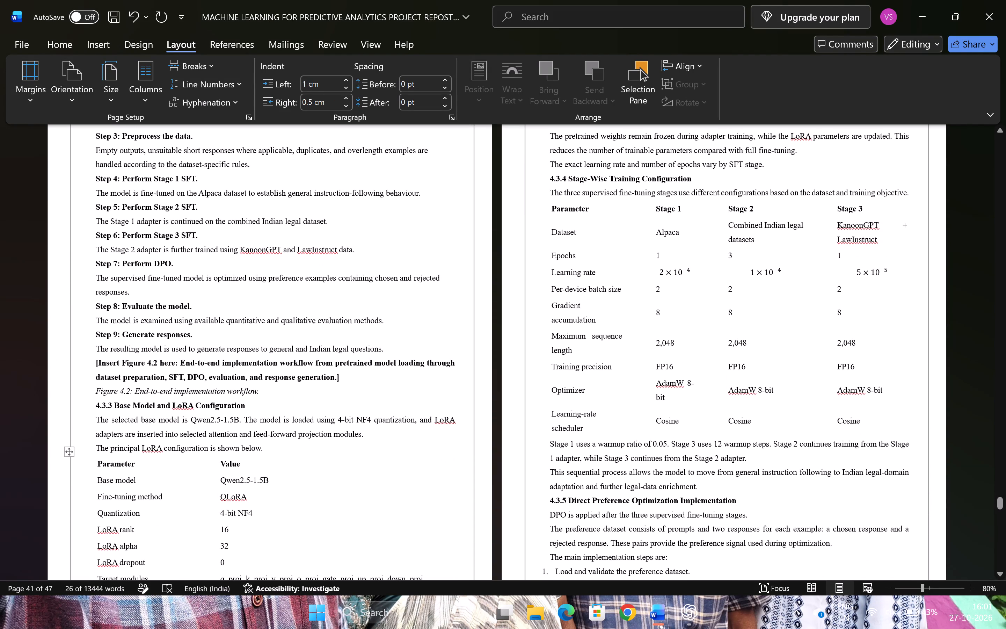
pyautogui.click(73, 454)
pyautogui.scroll(-4, 73, 454)
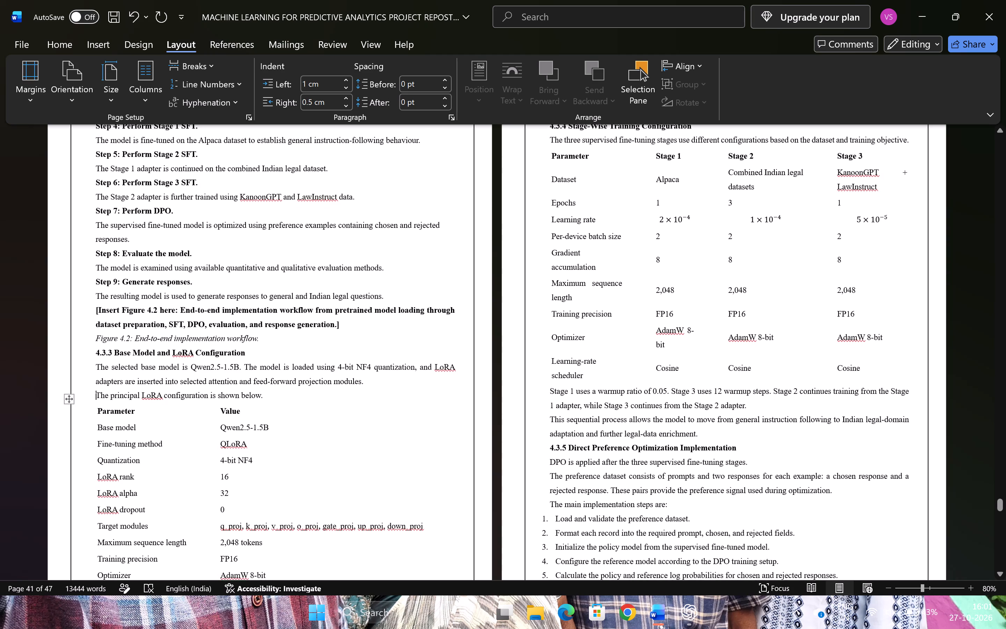
pyautogui.scroll(-4, 183, 433)
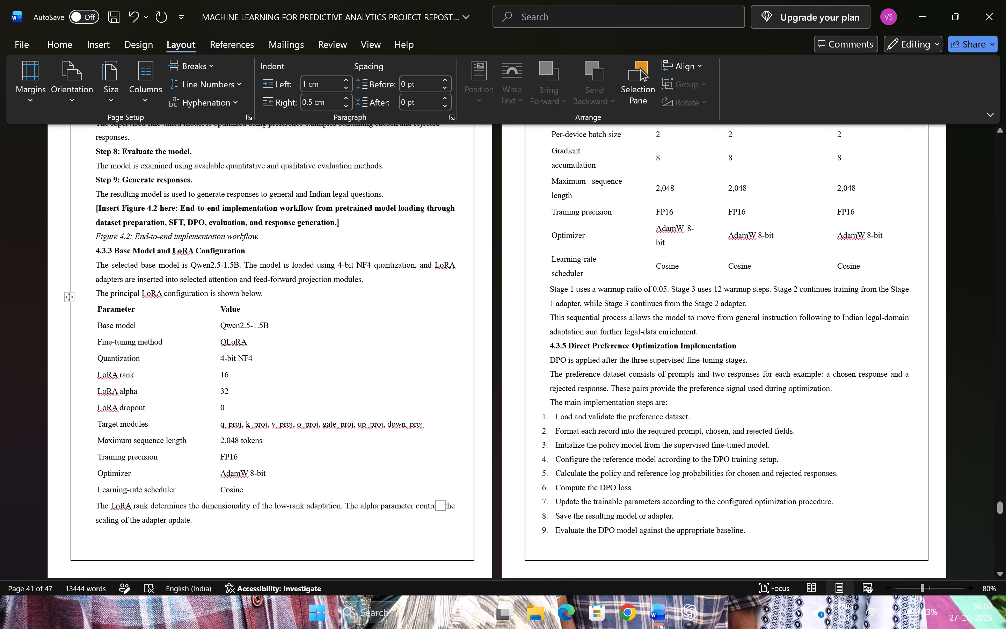
pyautogui.click(65, 296)
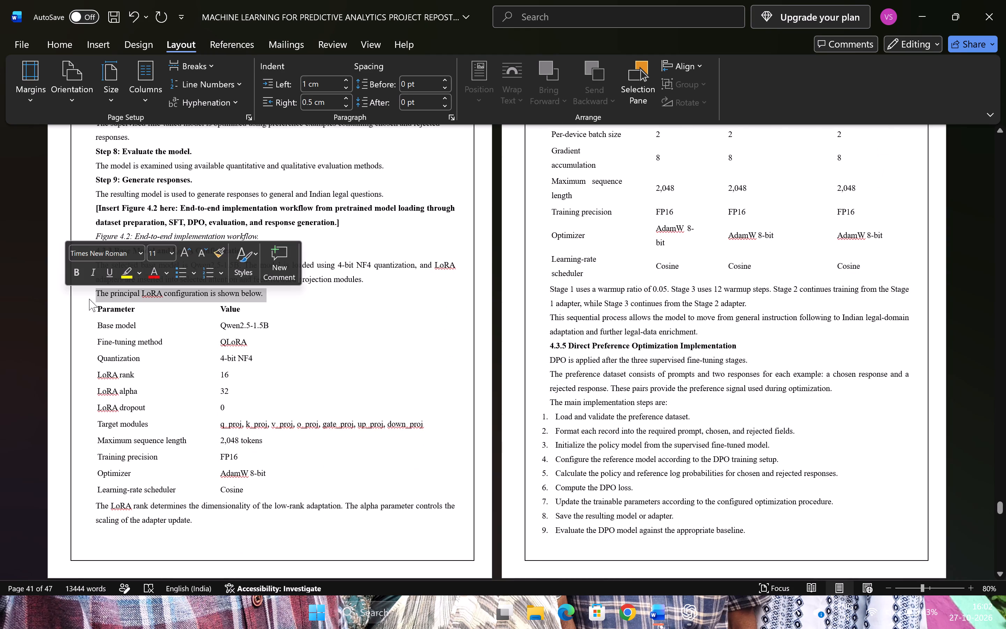
pyautogui.click(109, 348)
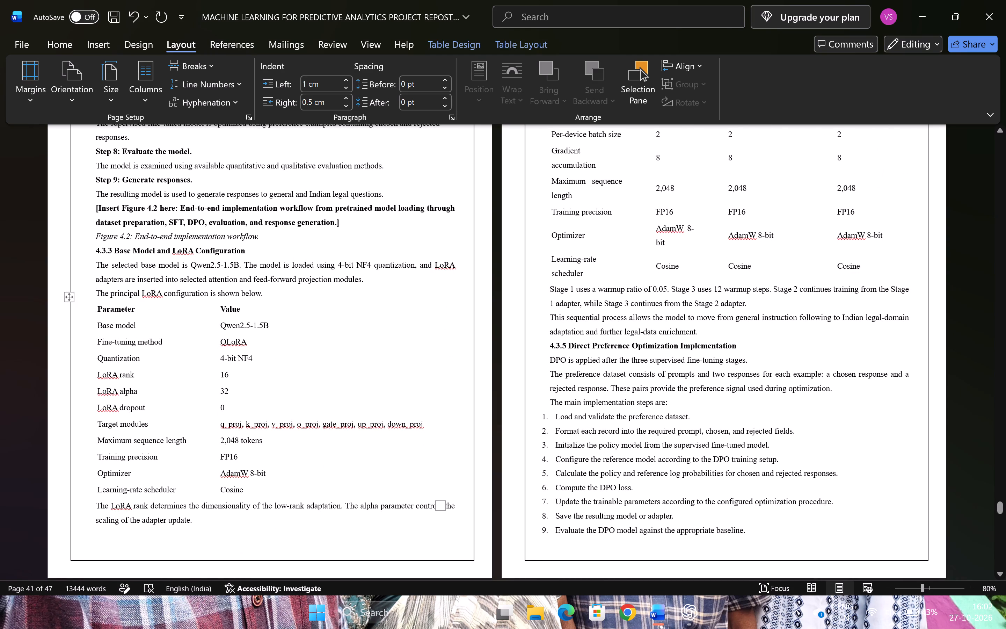
pyautogui.click(66, 295)
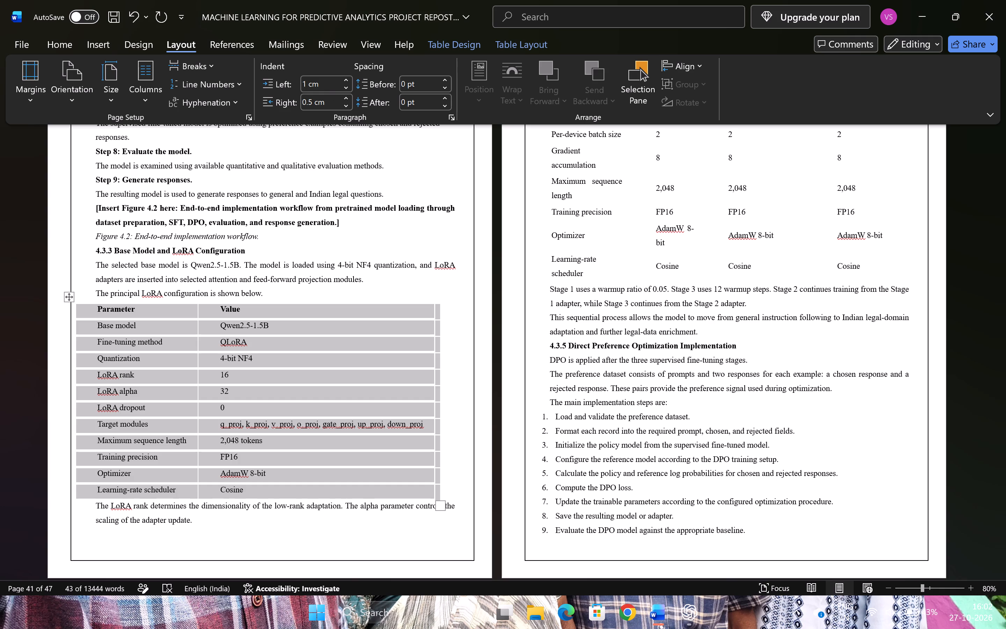
pyautogui.click(325, 85)
pyautogui.press('0')
pyautogui.press('Return')
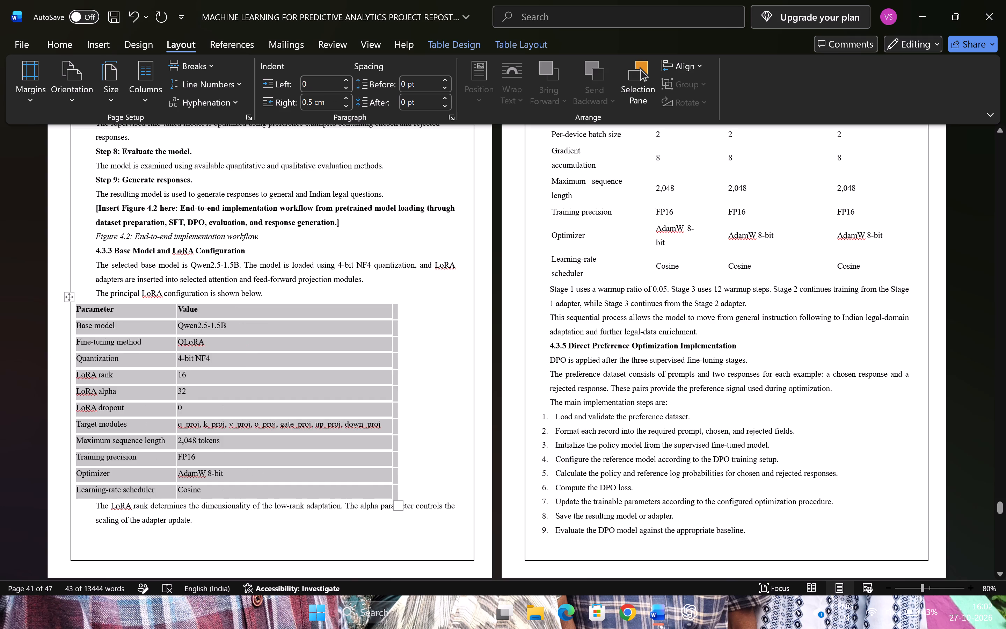
pyautogui.click(333, 103)
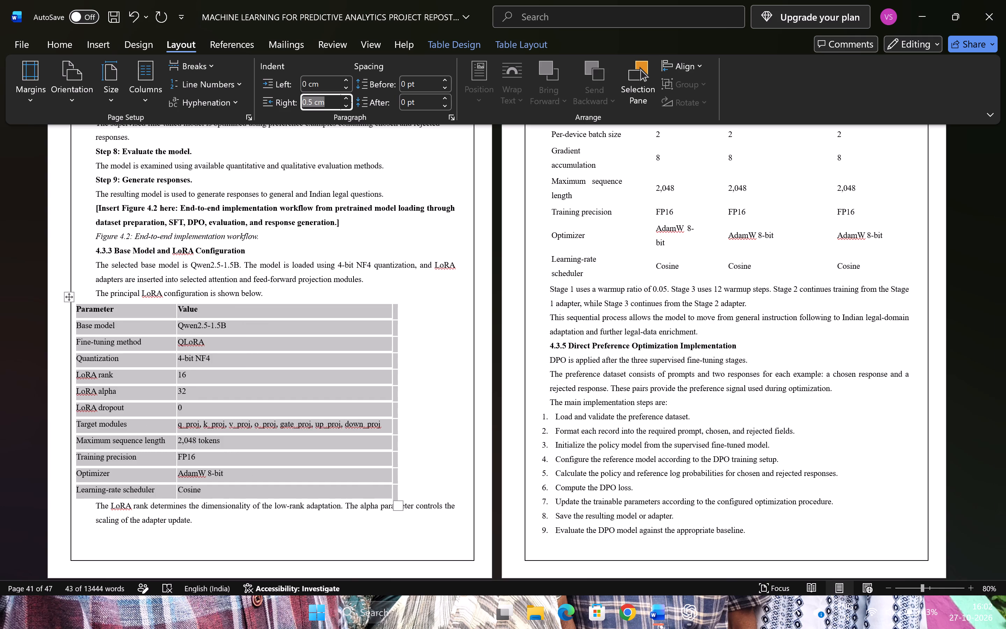
pyautogui.press('0')
pyautogui.press('Return')
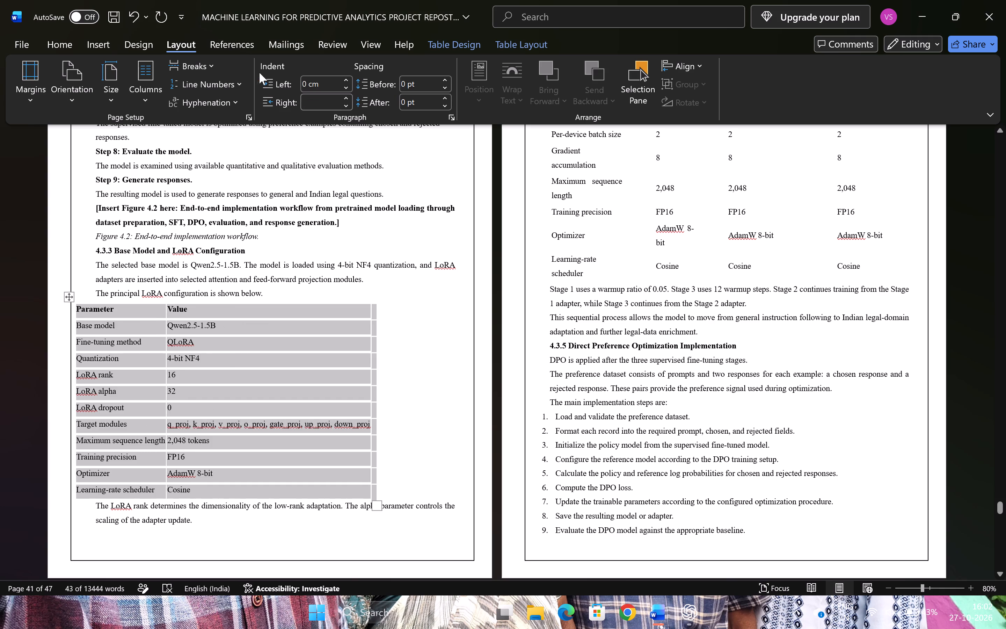
# Apply the plain full-grid table style to the LoRA configuration table.
pyautogui.click(444, 46)
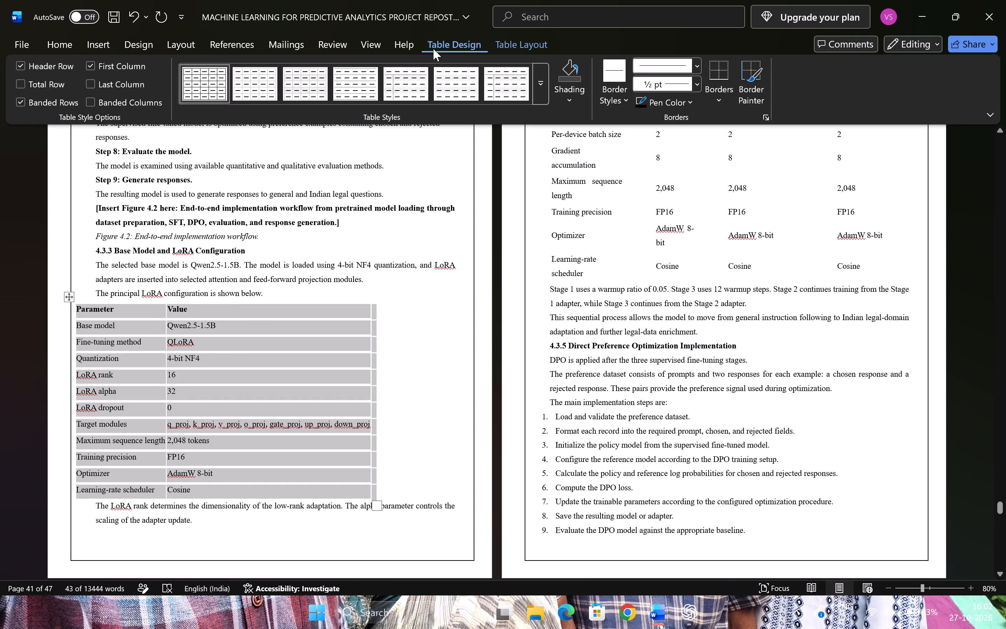
pyautogui.click(191, 82)
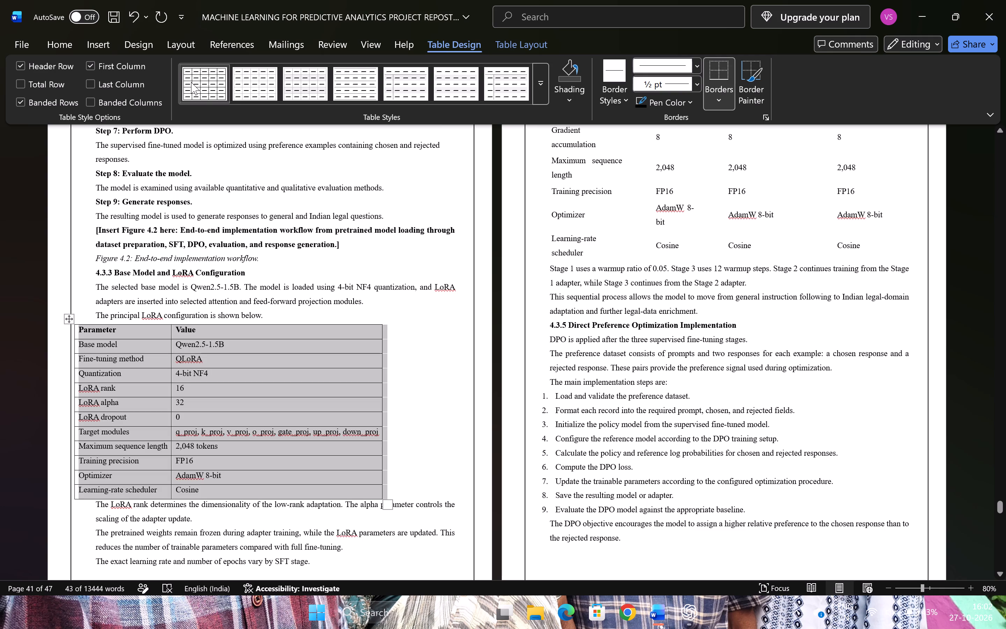
# Move the LoRA configuration table rightward so its left edge lines up with the surrounding body text.
pyautogui.keyDown('ctrl'); pyautogui.scroll(5, 75, 300); pyautogui.keyUp('ctrl')
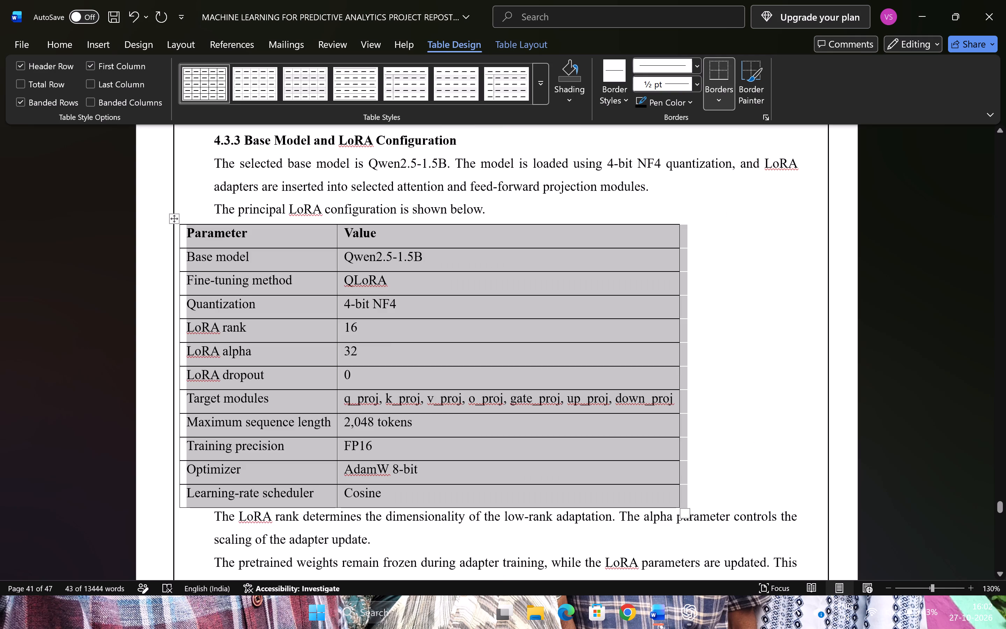
pyautogui.moveTo(174, 217); pyautogui.dragTo(218, 218)
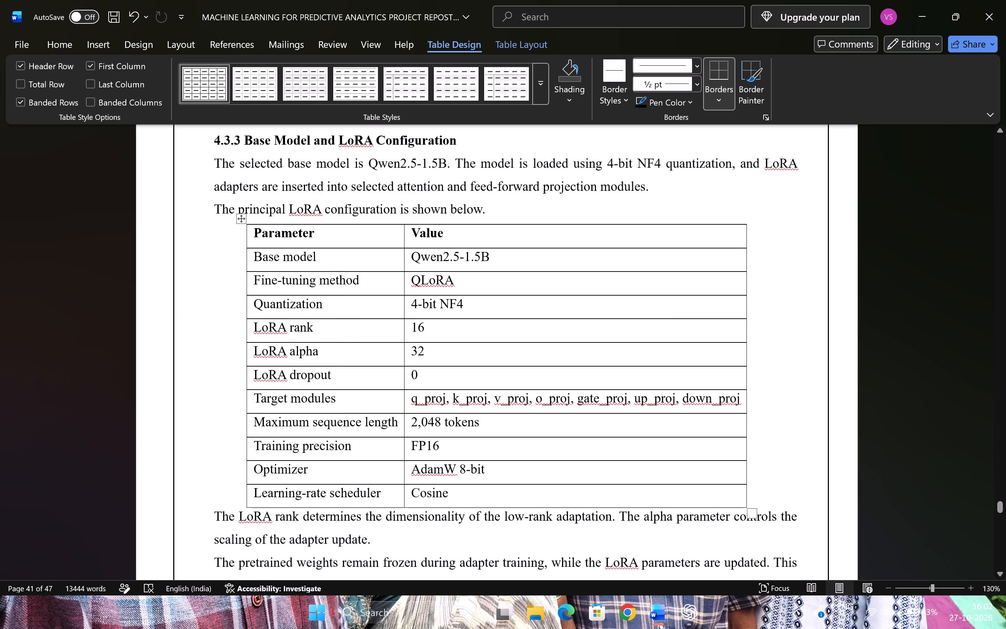
pyautogui.moveTo(241, 218); pyautogui.dragTo(213, 218)
# Apply the plain full-grid table style to the Stage-Wise Training Configuration table in section 4.3.4.
pyautogui.scroll(-3, 350, 340)
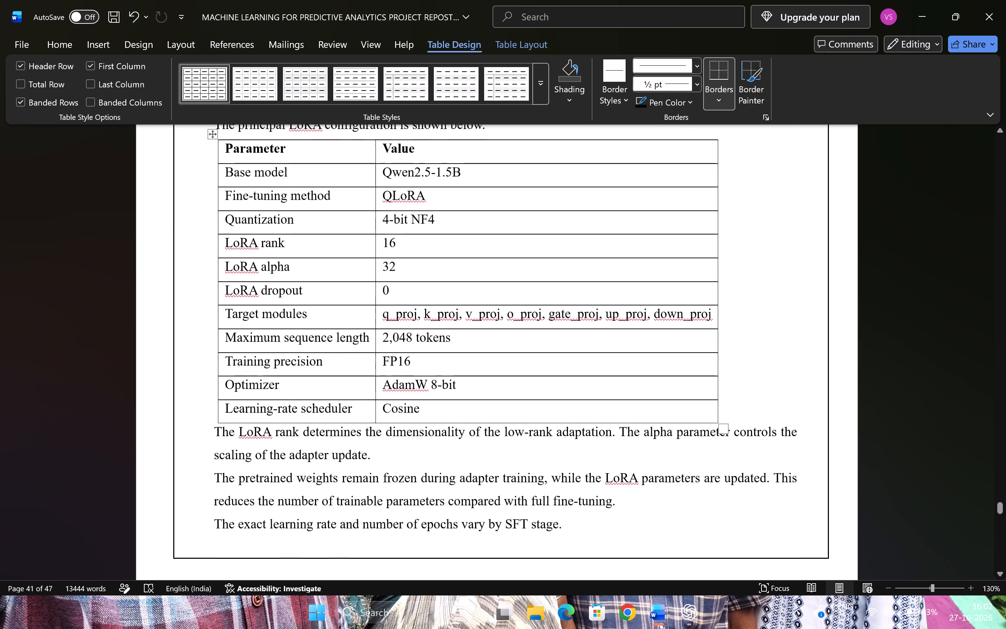
pyautogui.scroll(-6, 350, 340)
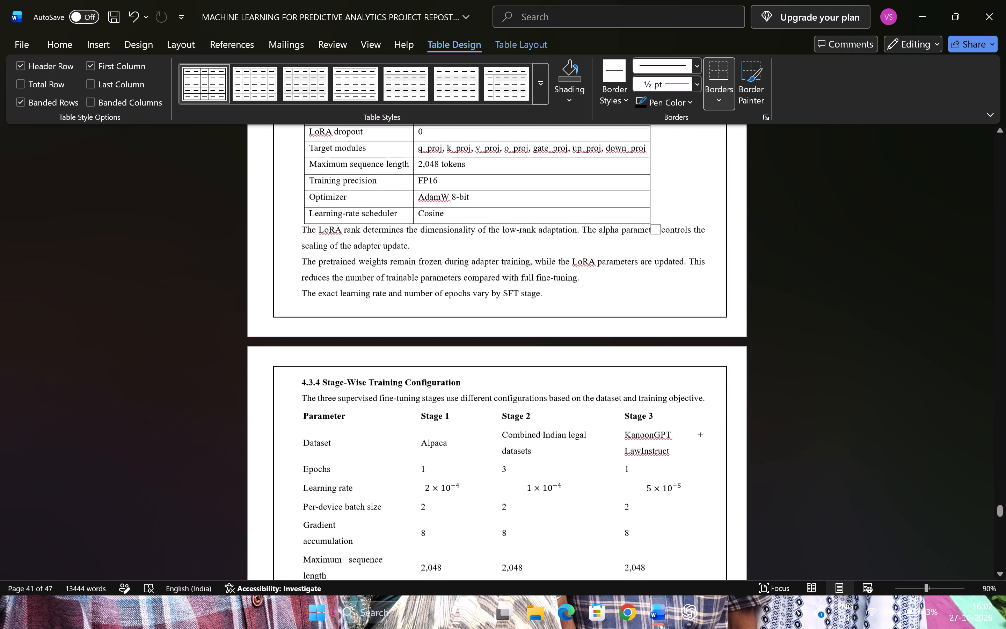
pyautogui.scroll(-3, 350, 340)
pyautogui.click(365, 380)
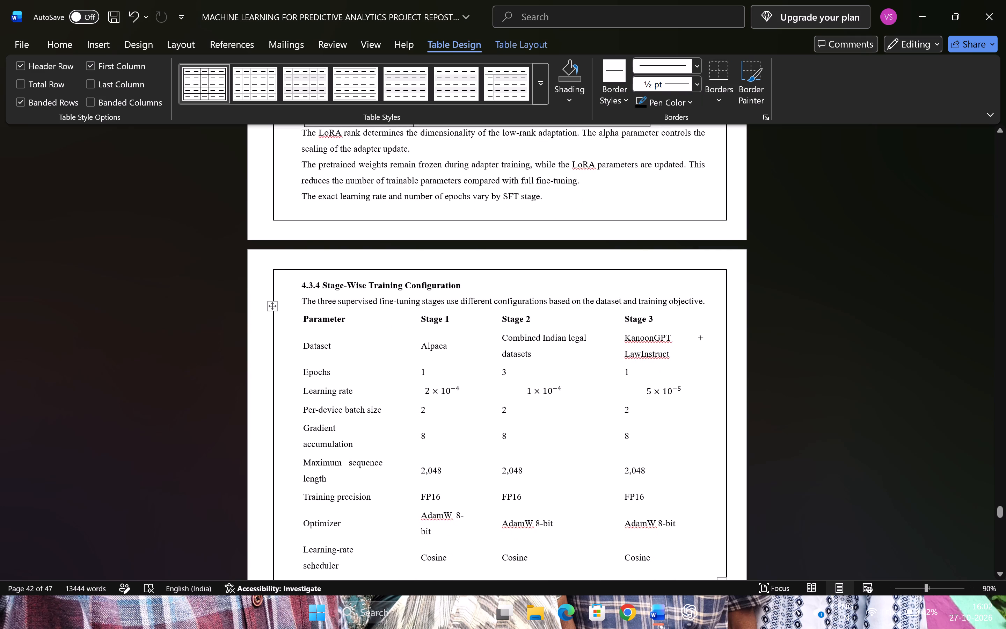
pyautogui.click(273, 308)
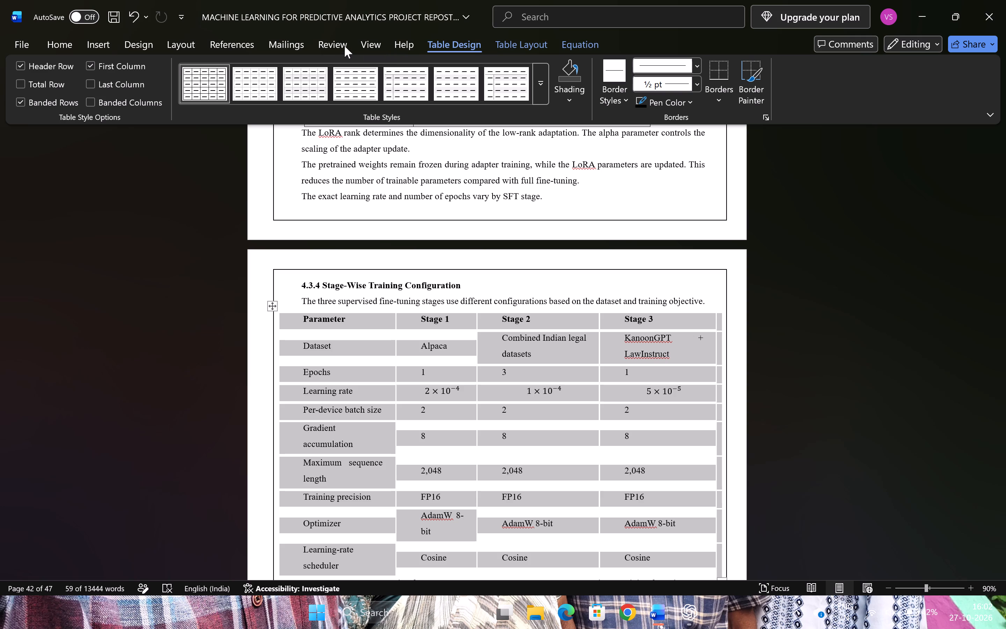
pyautogui.click(207, 87)
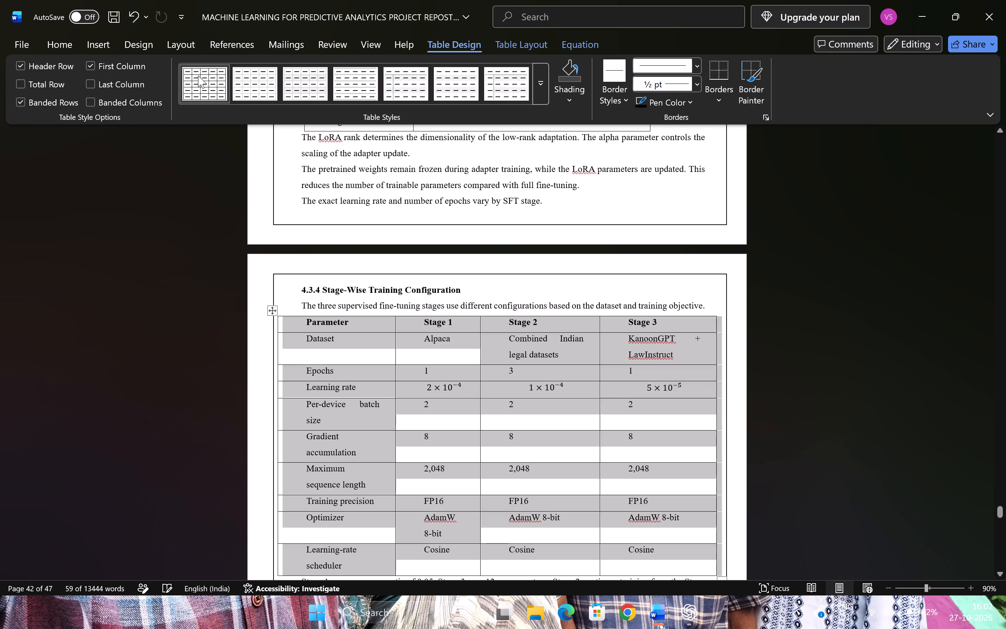
# Set the left and right indents of the Stage-Wise Training Configuration table's text to 0 cm.
pyautogui.moveTo(191, 39); pyautogui.dragTo(318, 85)
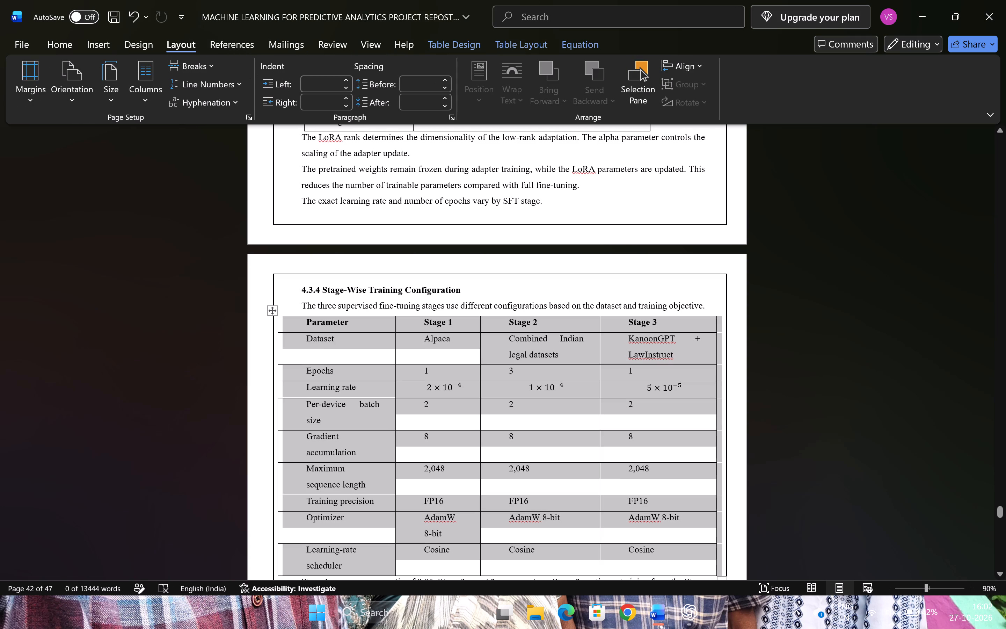
pyautogui.click(318, 85)
pyautogui.press('0')
pyautogui.press('Return')
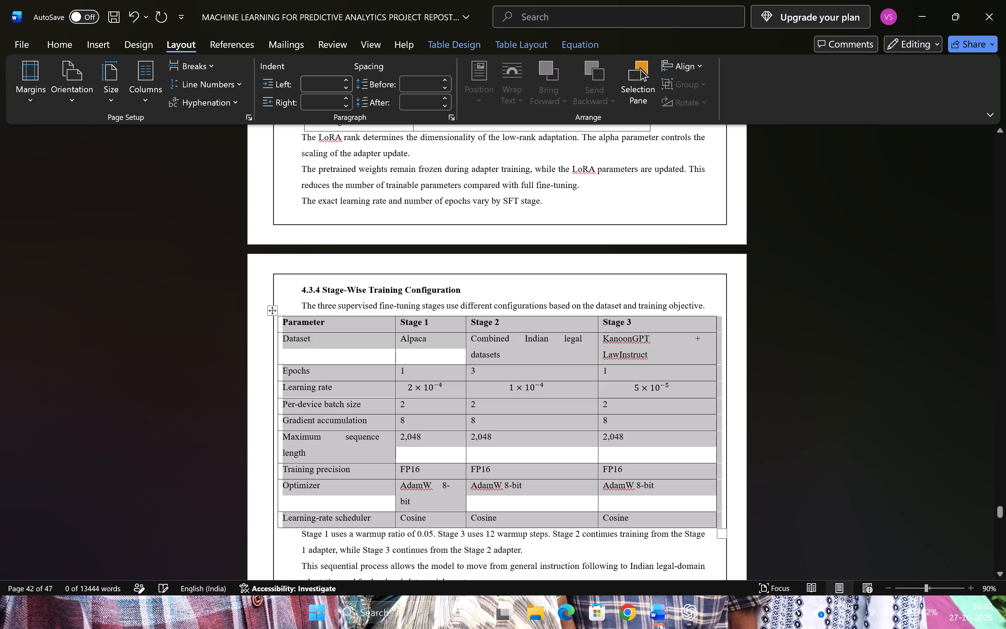
pyautogui.click(320, 101)
pyautogui.press('0')
pyautogui.press('Return')
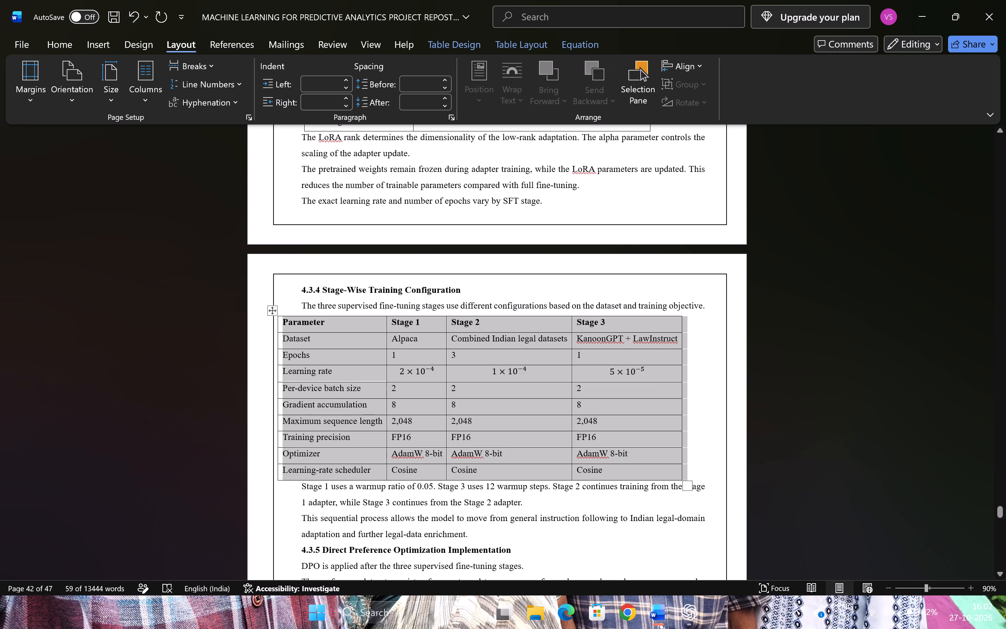
pyautogui.click(431, 341)
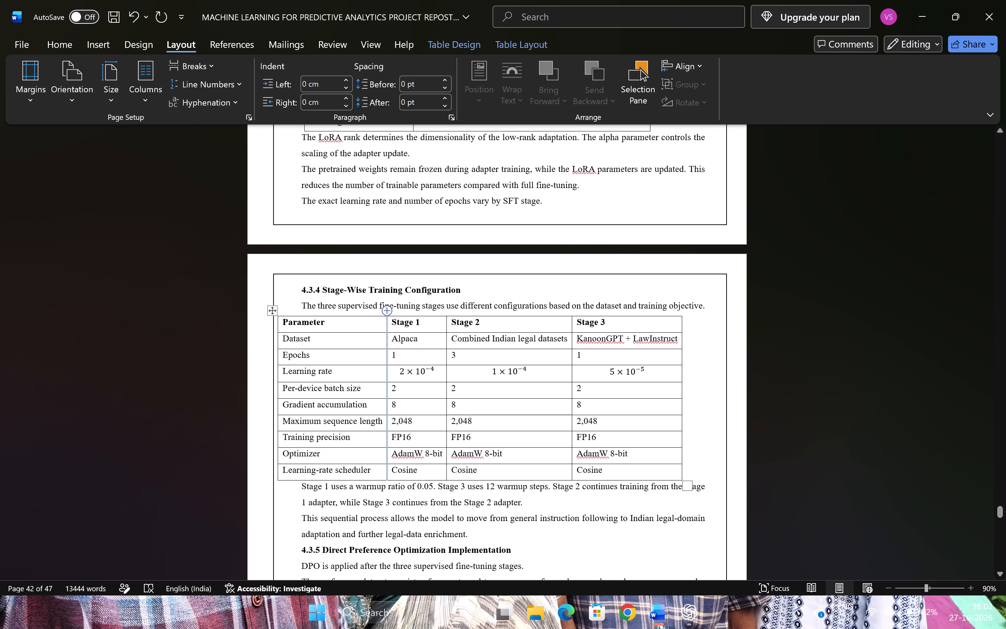
# Left-align the text in all rows below the header of the Stage-Wise Training Configuration table.
pyautogui.click(271, 306)
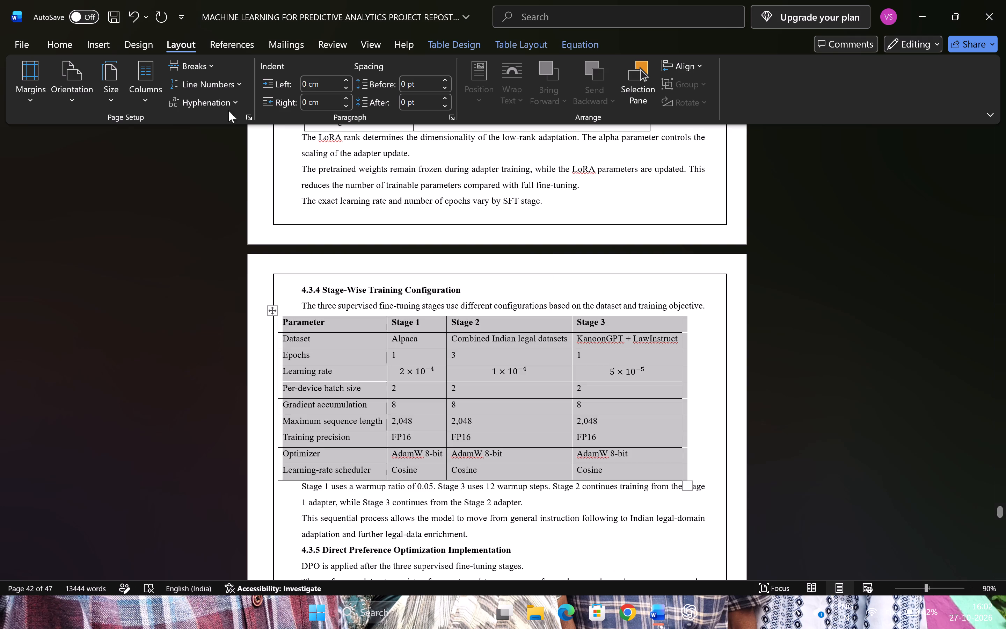
pyautogui.click(76, 43)
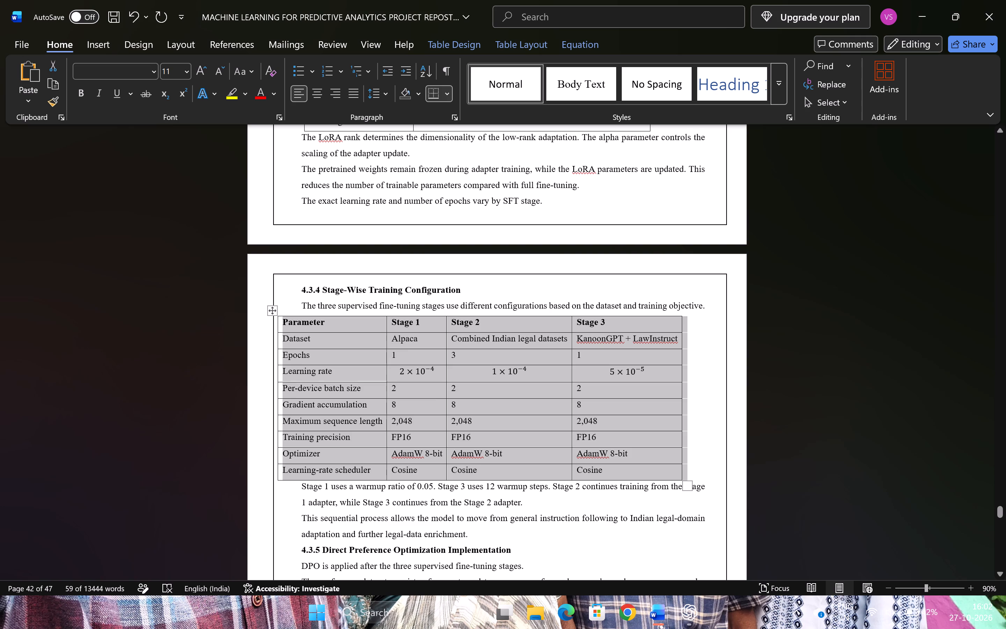
pyautogui.click(605, 471)
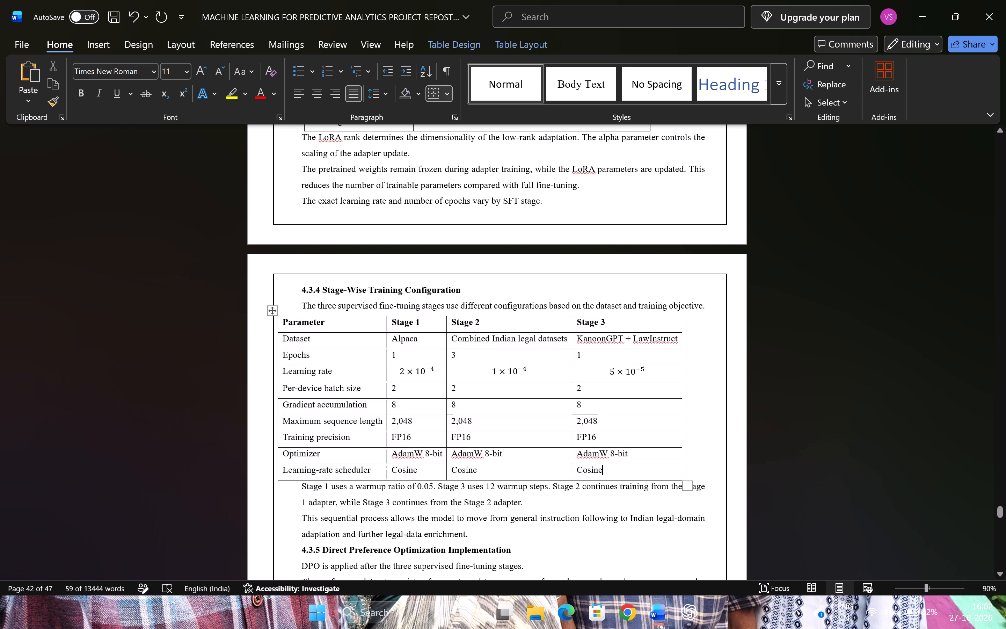
pyautogui.moveTo(605, 471); pyautogui.dragTo(286, 342)
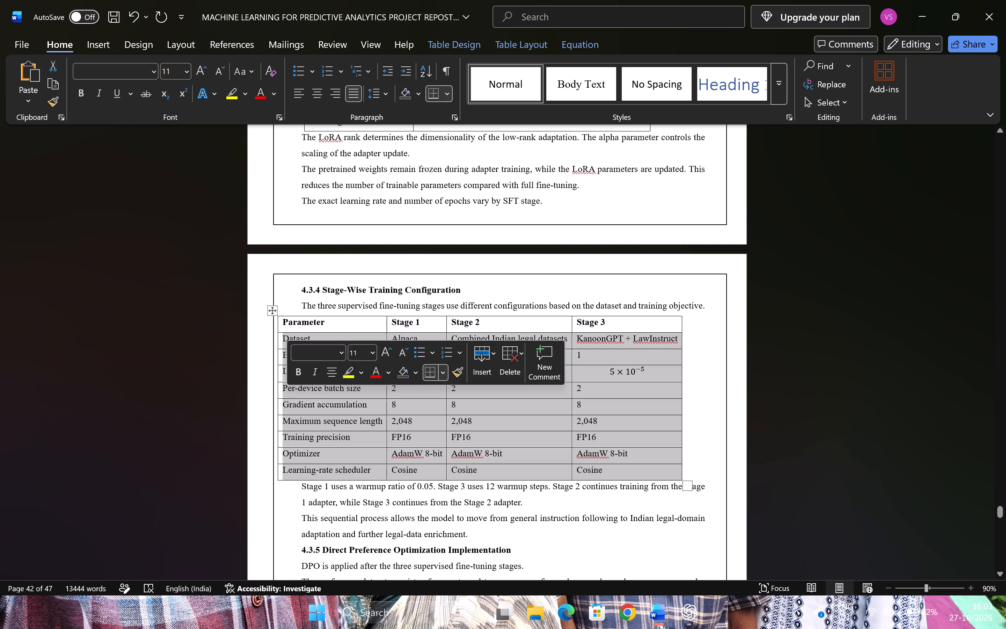
pyautogui.click(301, 92)
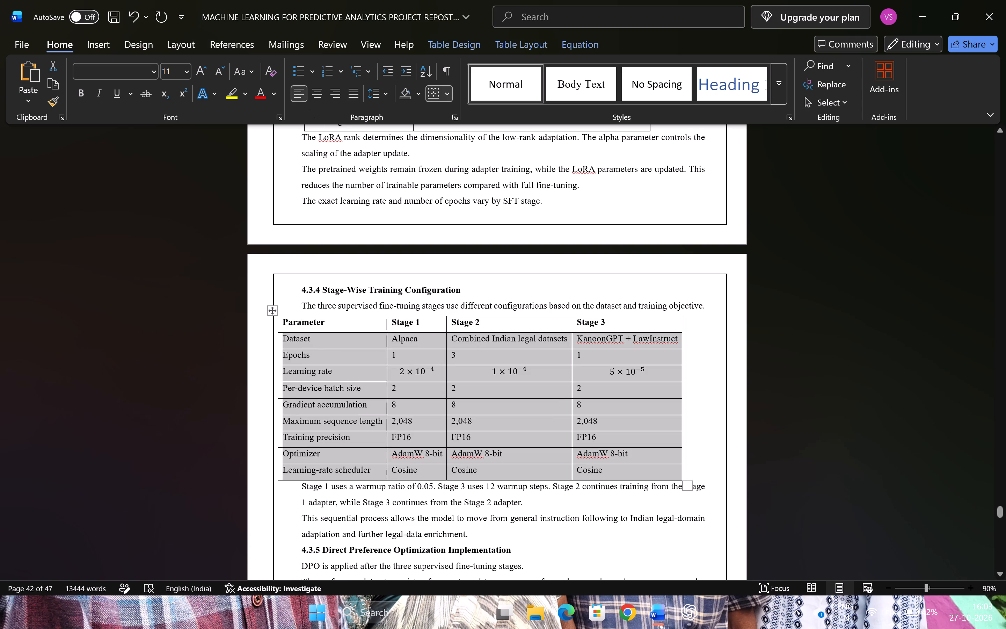
# Left-align the Stage 3 learning rate equation in the Stage-Wise Training Configuration table.
pyautogui.doubleClick(651, 375)
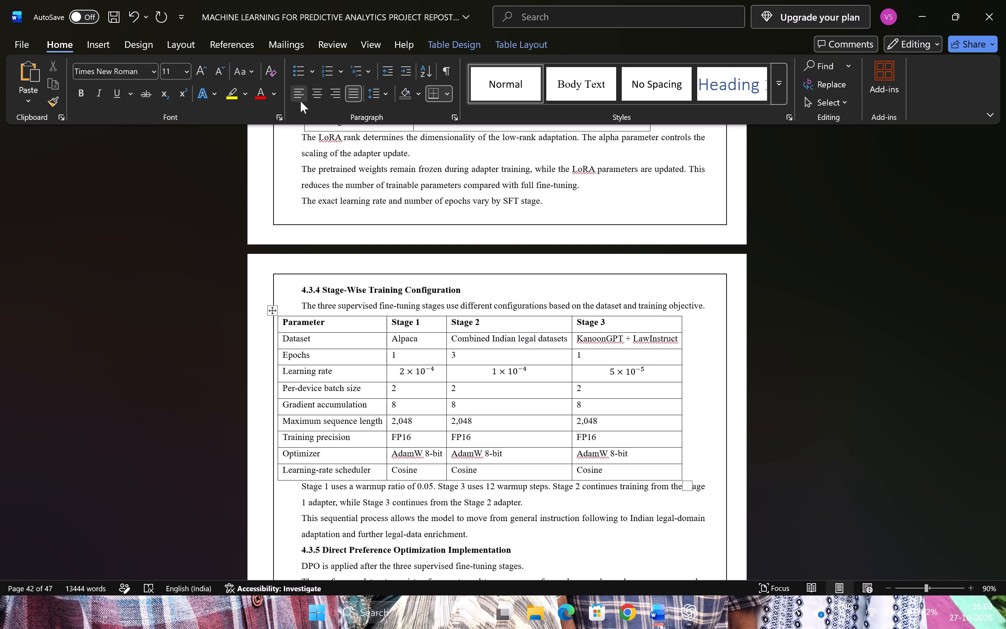
pyautogui.click(295, 99)
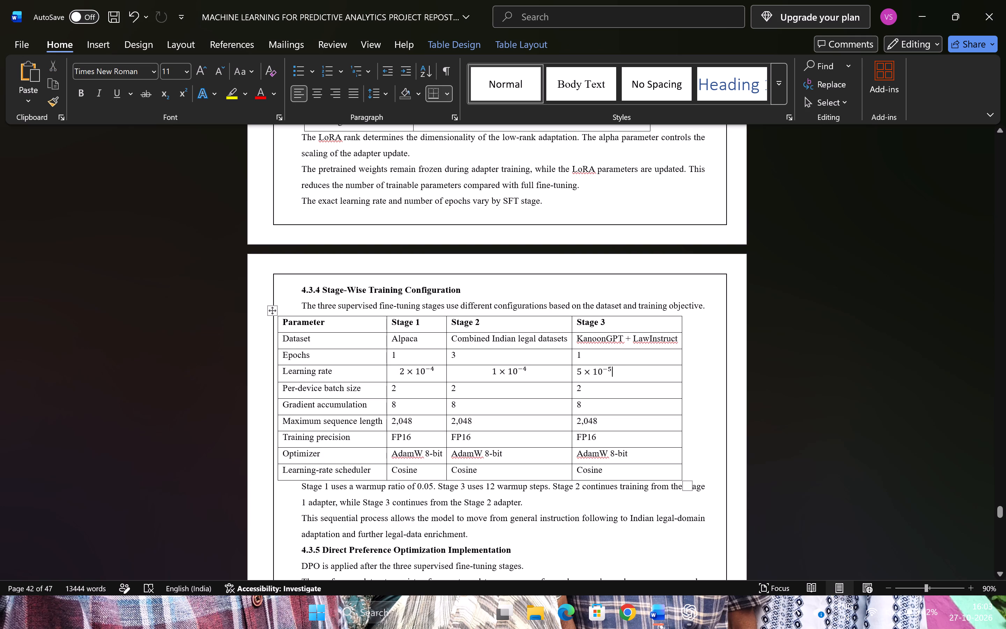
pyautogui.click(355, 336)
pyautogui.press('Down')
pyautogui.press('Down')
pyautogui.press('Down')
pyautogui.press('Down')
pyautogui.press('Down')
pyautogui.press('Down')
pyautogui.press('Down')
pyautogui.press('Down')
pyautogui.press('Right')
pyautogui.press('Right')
# Left-align the Stage 1 learning rate equation in the Stage-Wise Training Configuration table.
pyautogui.press('Right')
pyautogui.click(416, 341)
pyautogui.press('Down')
pyautogui.press('Down')
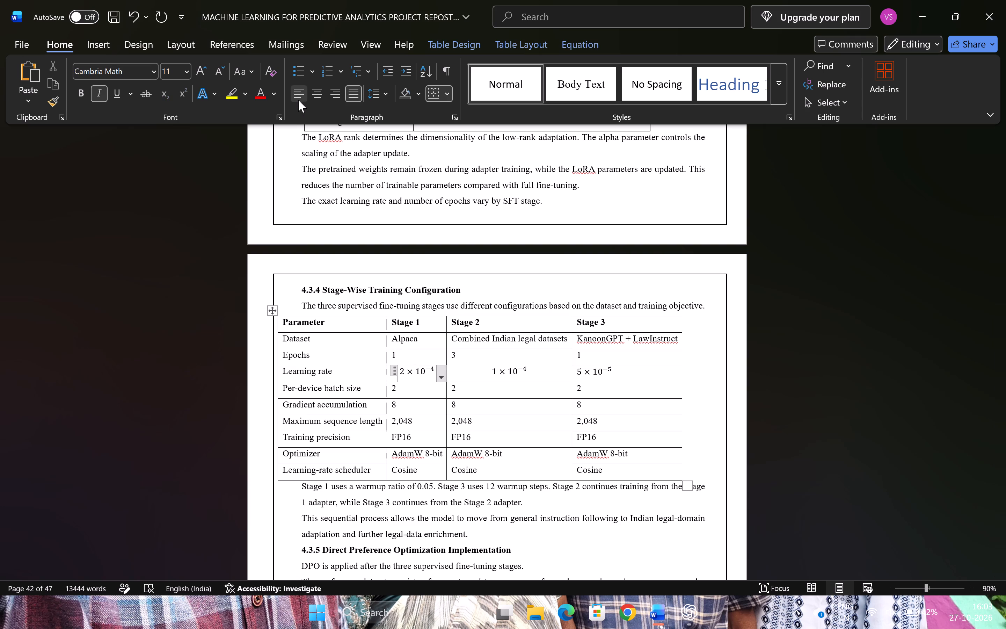
pyautogui.click(298, 99)
pyautogui.press('Down')
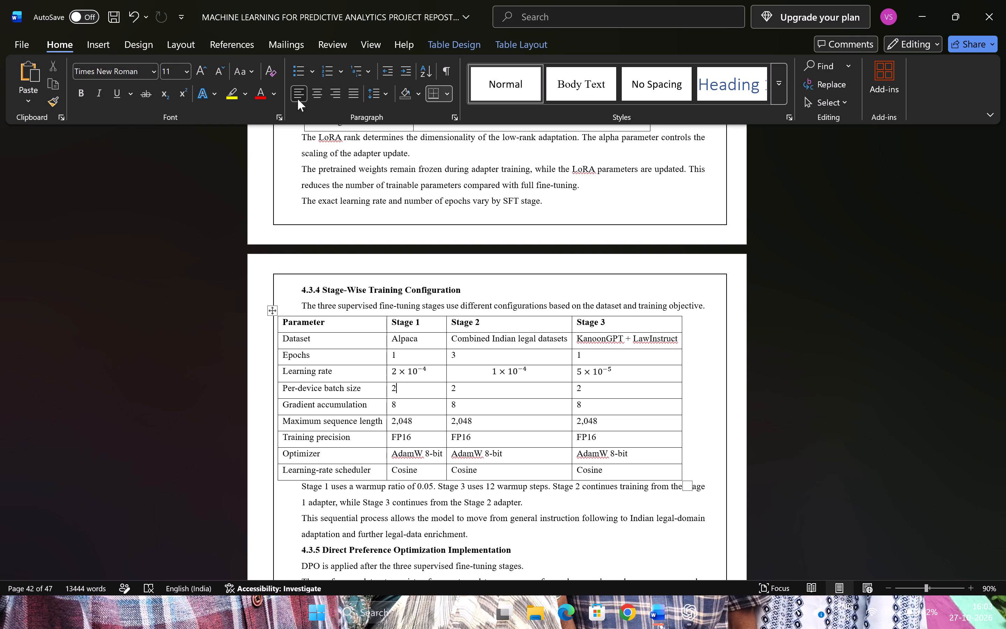
pyautogui.click(298, 99)
# Left-align the Stage 2 learning rate equation in the Stage-Wise Training Configuration table.
pyautogui.press('Down')
pyautogui.press('Down')
pyautogui.press('Down')
pyautogui.press('Down')
pyautogui.press('Down')
pyautogui.press('Down')
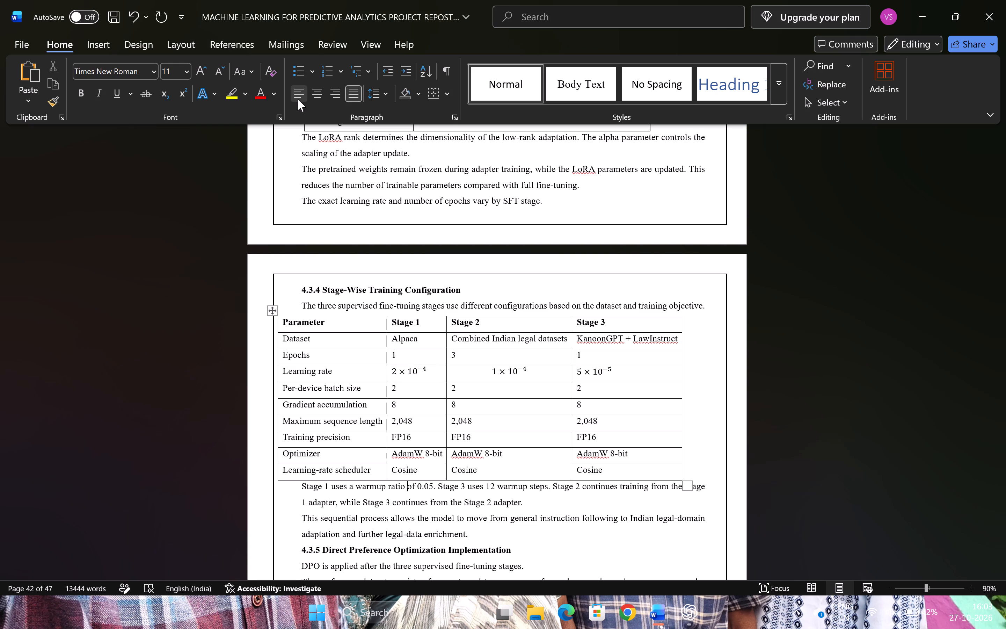
pyautogui.press('Right')
pyautogui.press('Right')
pyautogui.press('Right')
pyautogui.press('Right')
pyautogui.press('Right')
pyautogui.press('Right')
pyautogui.press('Right')
pyautogui.press('Right')
pyautogui.press('Right')
pyautogui.press('Up')
pyautogui.press('Right')
pyautogui.press('Right')
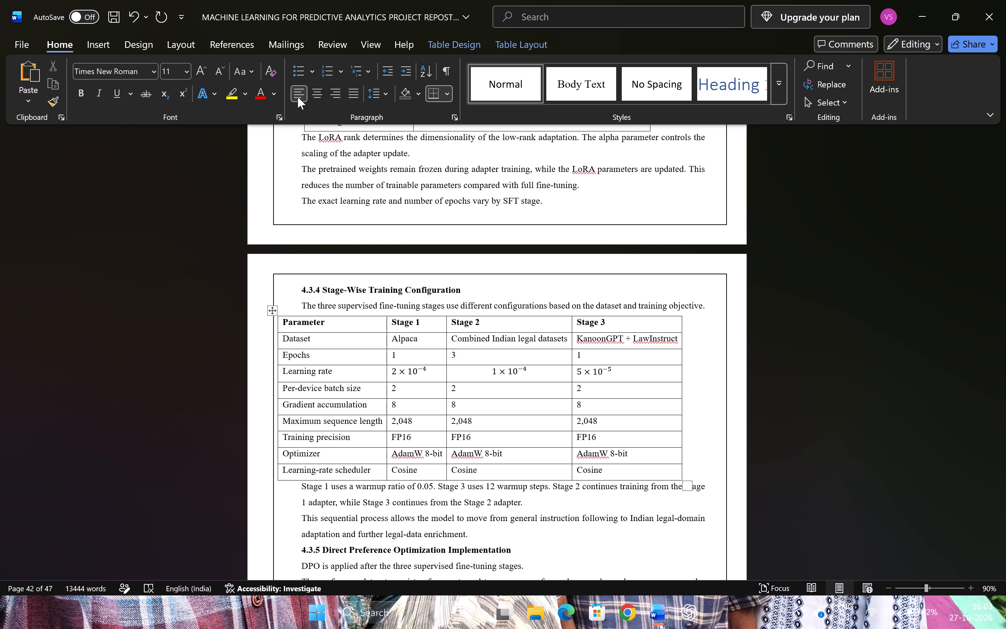
pyautogui.press('Up')
pyautogui.press('Up')
pyautogui.press('Up')
pyautogui.press('Up')
pyautogui.press('Up')
pyautogui.press('Up')
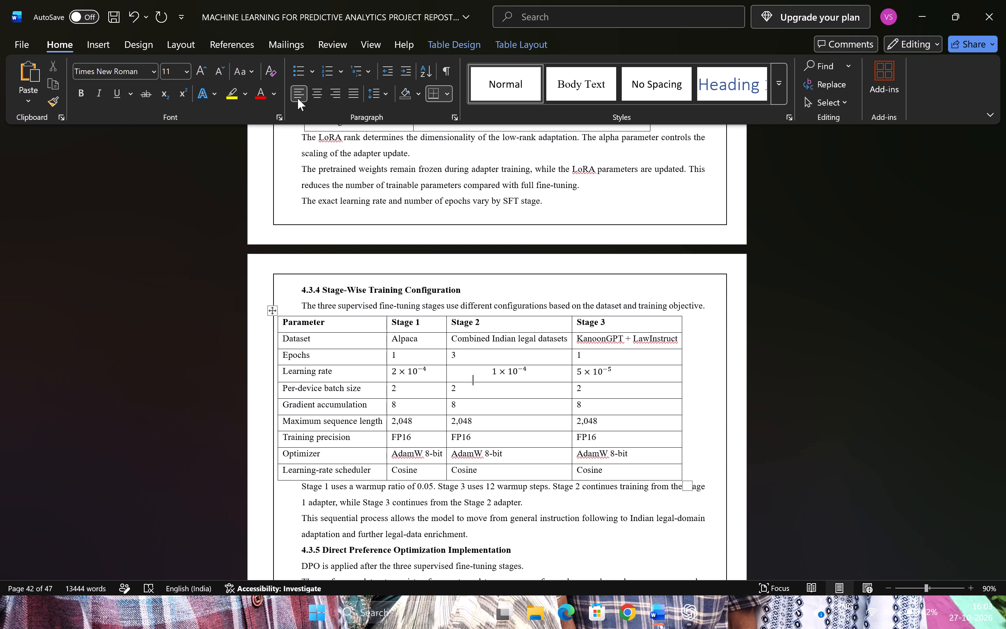
pyautogui.click(298, 98)
pyautogui.press('Up')
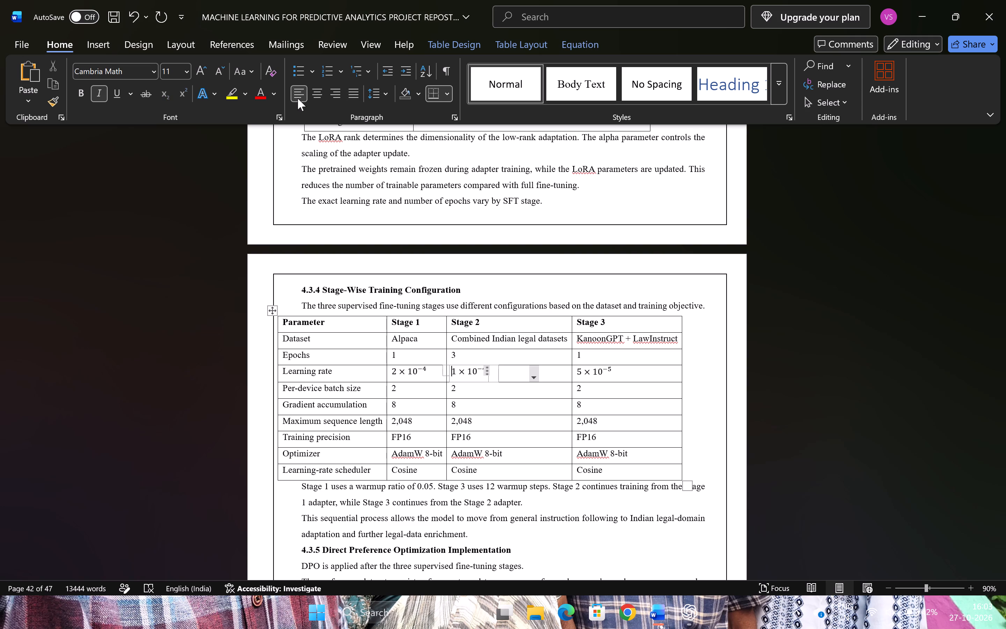
# Check the alignment of the Stage 3 column's cells in the Stage-Wise Training Configuration table, from Dataset down to Optimizer.
pyautogui.press('Up')
pyautogui.press('Right')
pyautogui.press('Right')
pyautogui.press('Right')
pyautogui.press('Right')
pyautogui.press('Right')
pyautogui.press('Right')
pyautogui.press('Right')
pyautogui.press('Right')
pyautogui.press('Right')
pyautogui.press('Right')
pyautogui.press('Right')
pyautogui.press('Right')
pyautogui.press('Right')
pyautogui.press('Right')
pyautogui.press('Right')
pyautogui.press('Right')
pyautogui.press('Right')
pyautogui.press('Right')
pyautogui.press('Right')
pyautogui.press('Right')
pyautogui.press('Right')
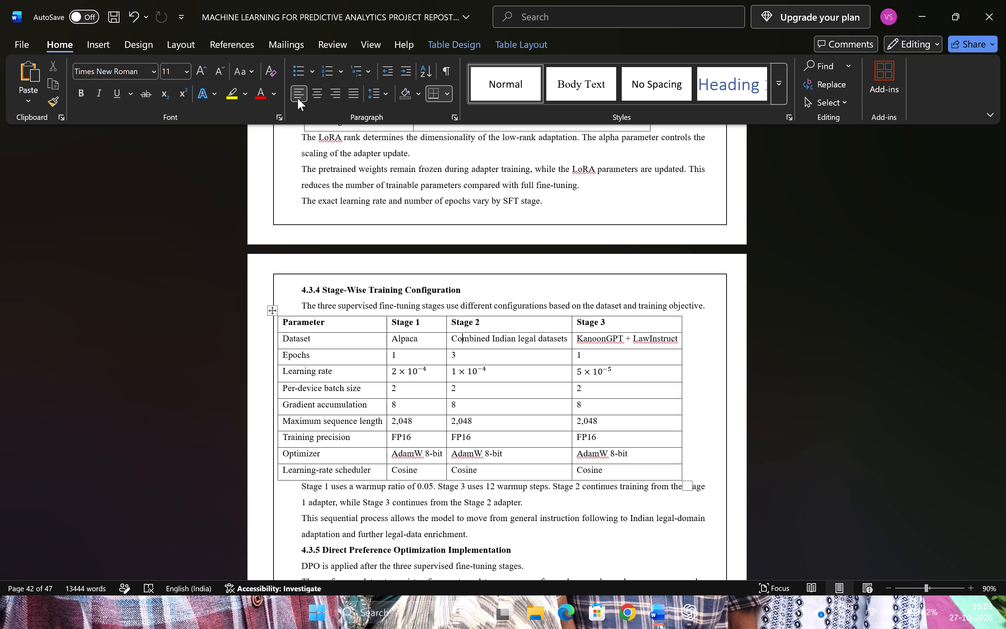
pyautogui.press('Right')
pyautogui.press('Right')
pyautogui.press('Right')
pyautogui.press('Down')
pyautogui.press('Down')
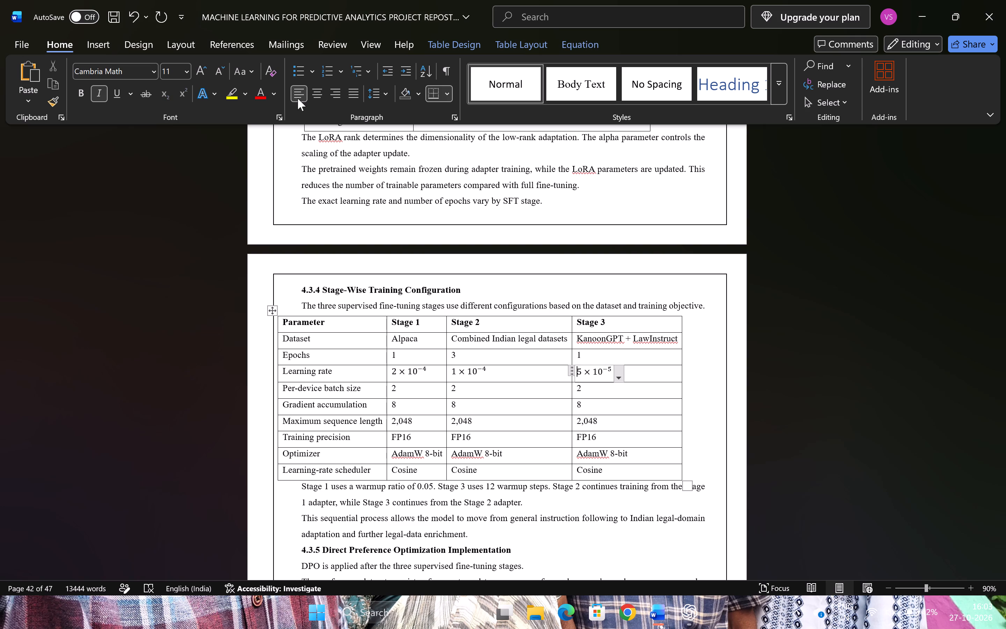
pyautogui.press('Down')
pyautogui.press('Down')
pyautogui.press('Down')
pyautogui.press('Down')
pyautogui.press('Down')
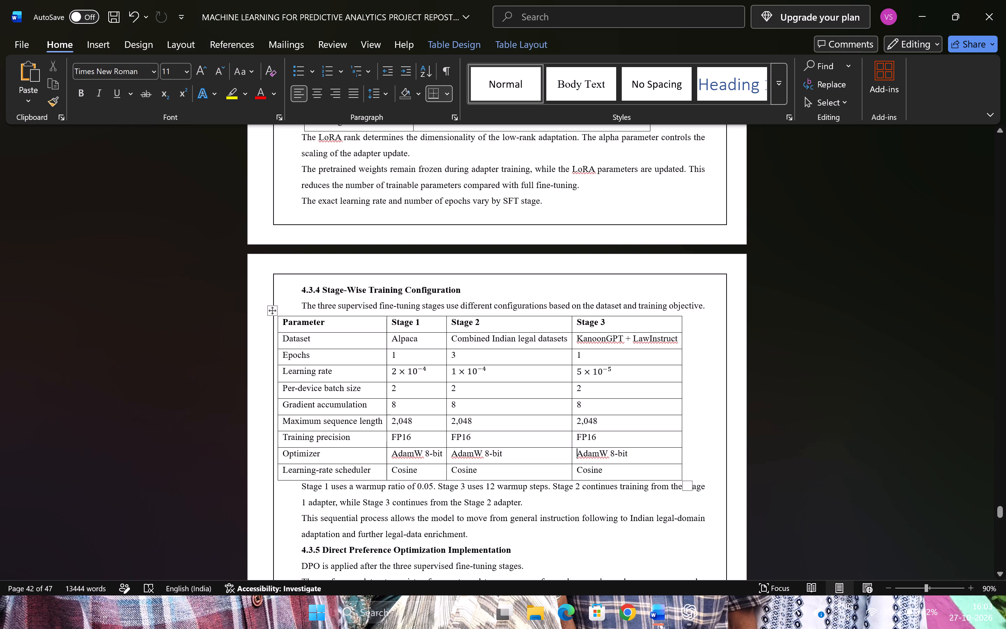
# Centre the text of the header row, Parameter through Stage 3, in the Stage-Wise Training Configuration table.
pyautogui.moveTo(336, 324); pyautogui.dragTo(582, 330)
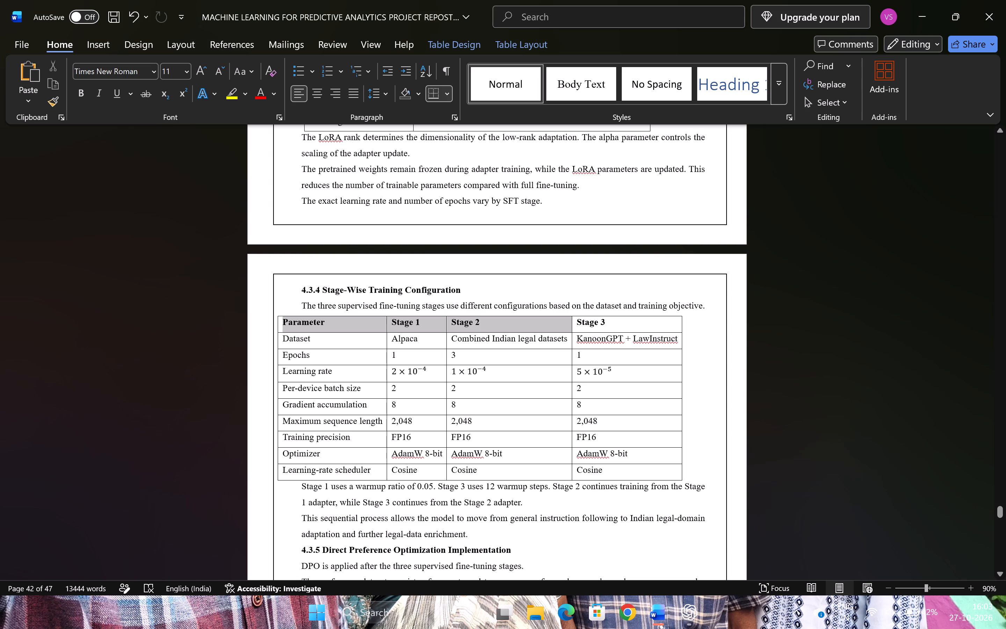
pyautogui.moveTo(582, 330); pyautogui.dragTo(600, 326)
pyautogui.click(321, 93)
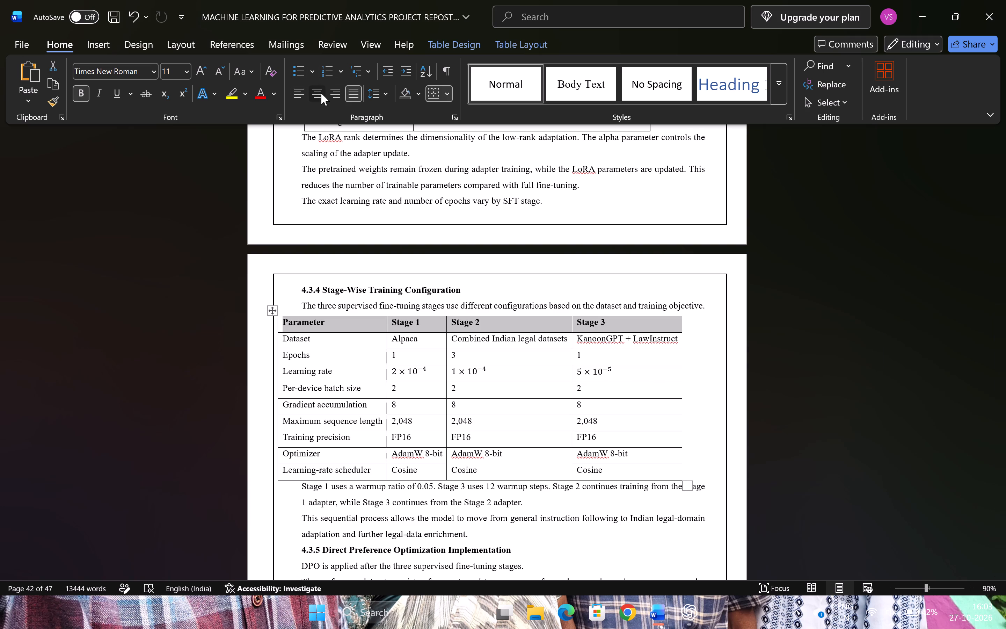
pyautogui.click(461, 364)
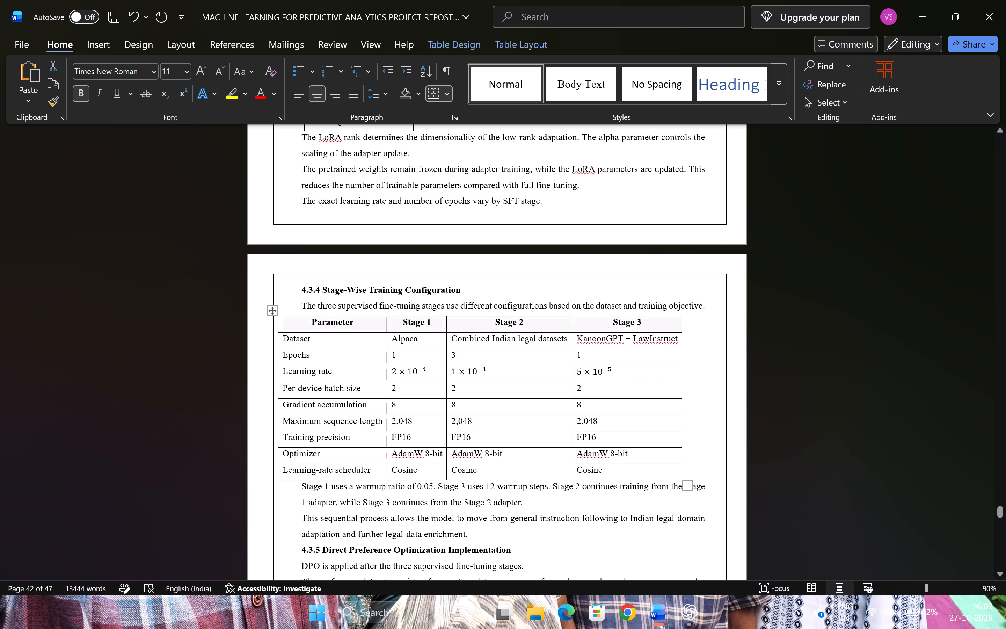
# Shift the whole Stage-Wise Training Configuration table rightward so it sits roughly in line with the body text inside the page border.
pyautogui.keyDown('ctrl'); pyautogui.scroll(2, 335, 341); pyautogui.keyUp('ctrl')
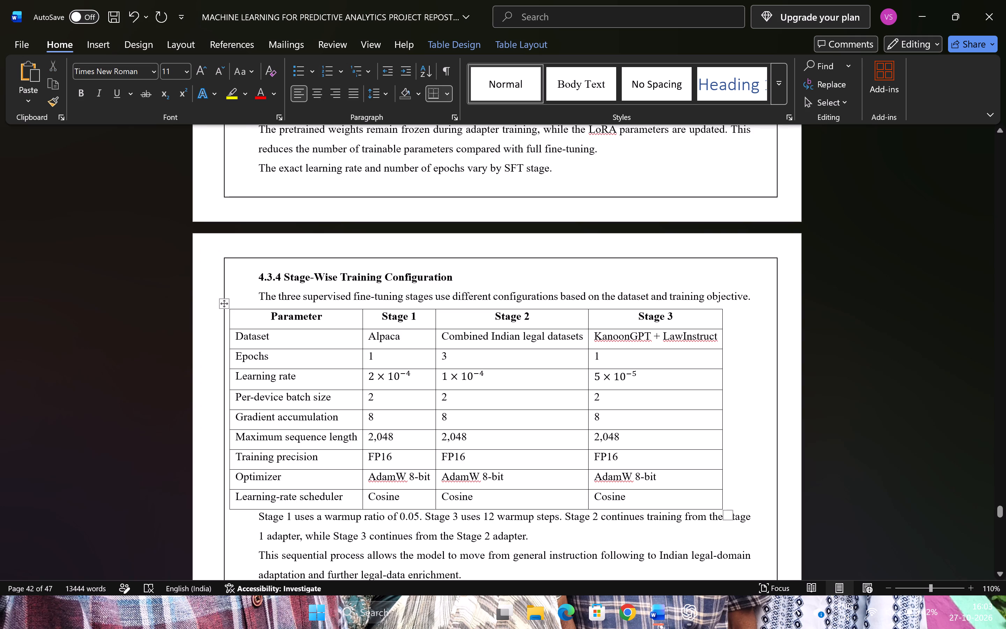
pyautogui.moveTo(224, 303); pyautogui.dragTo(257, 303)
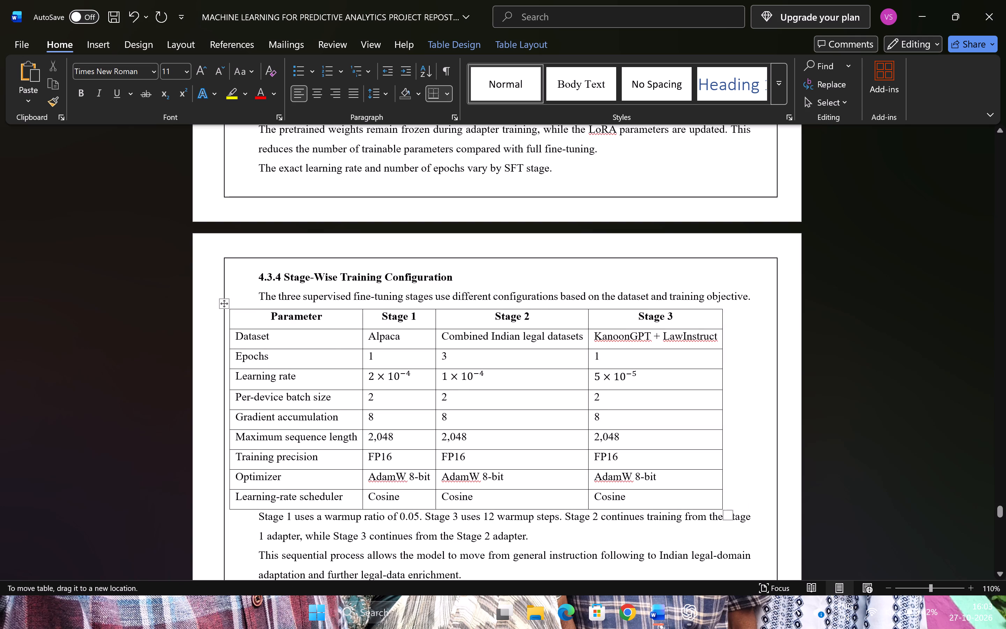
pyautogui.moveTo(245, 304); pyautogui.dragTo(252, 301)
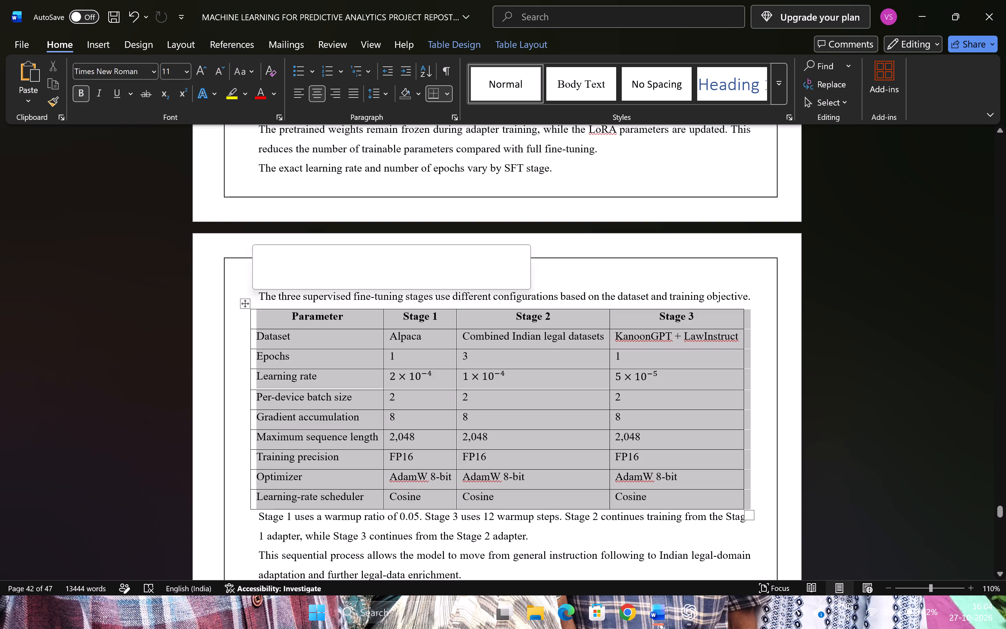
pyautogui.moveTo(244, 304); pyautogui.dragTo(266, 304)
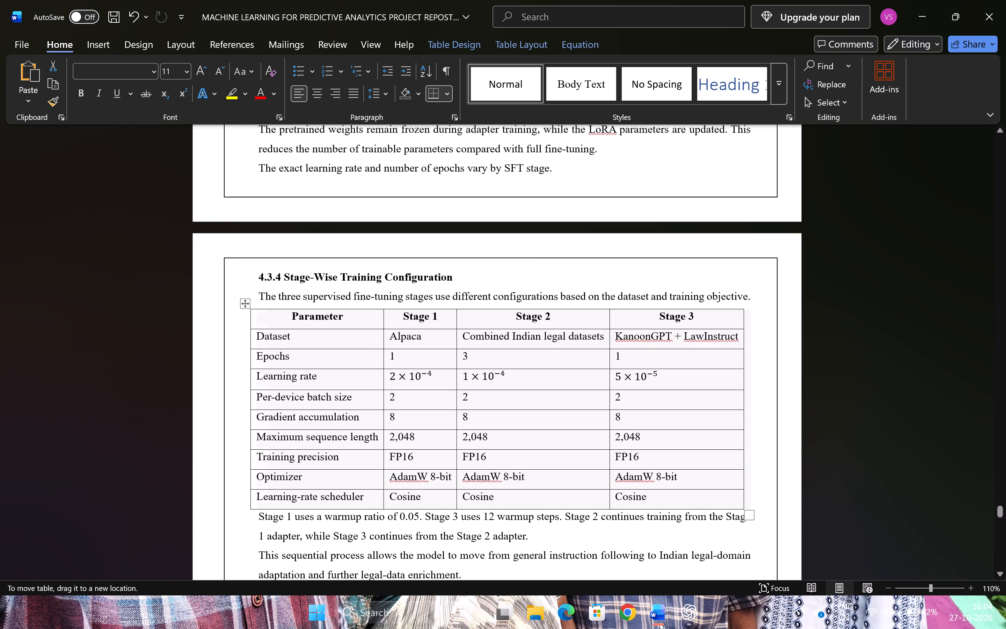
pyautogui.moveTo(266, 304); pyautogui.dragTo(253, 302)
pyautogui.hscroll(1, 617, 441)
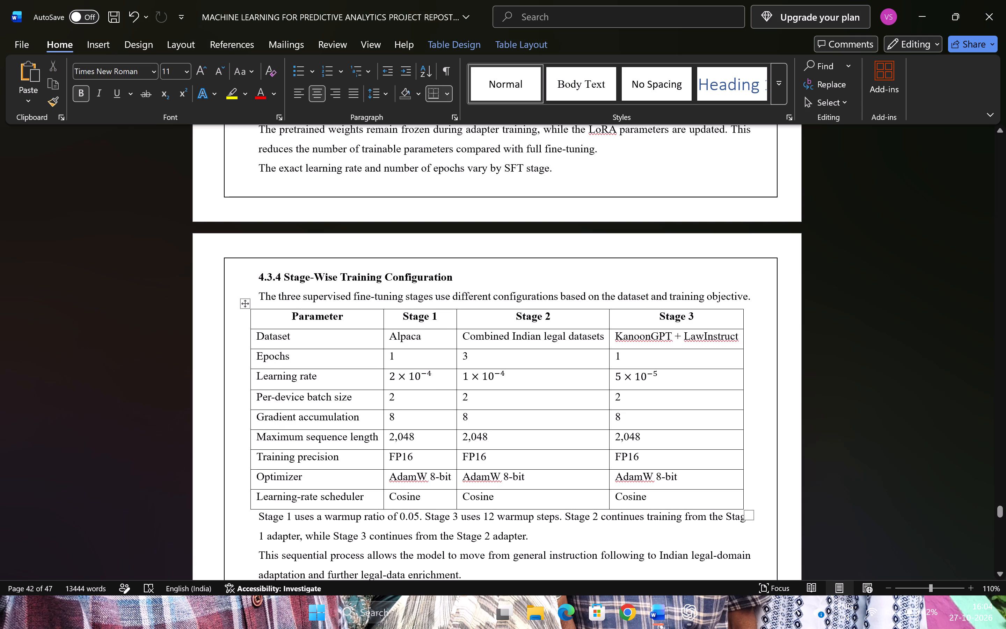
pyautogui.hscroll(1, 700, 477)
pyautogui.click(731, 531)
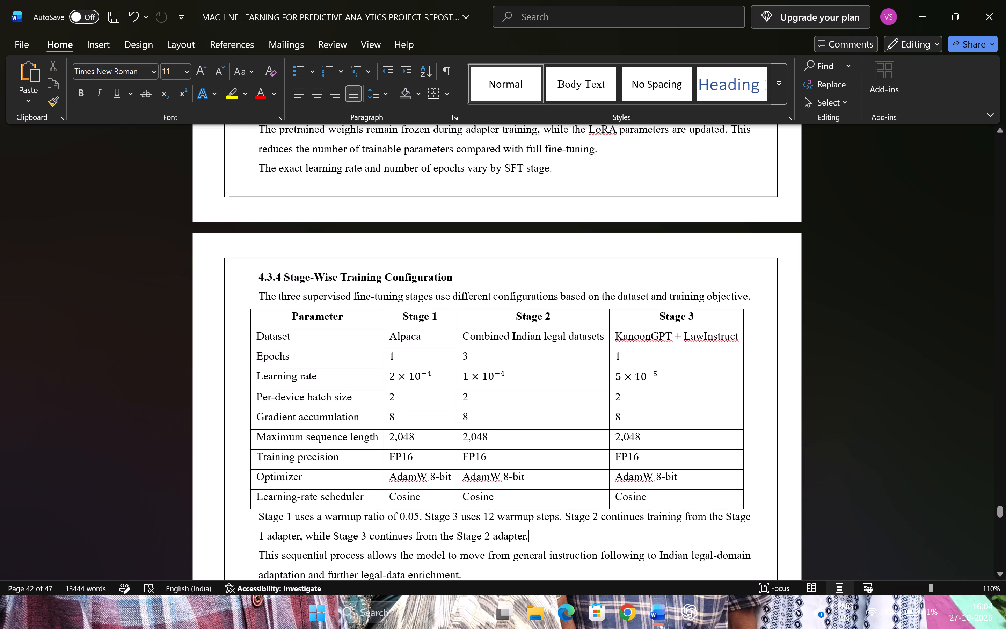
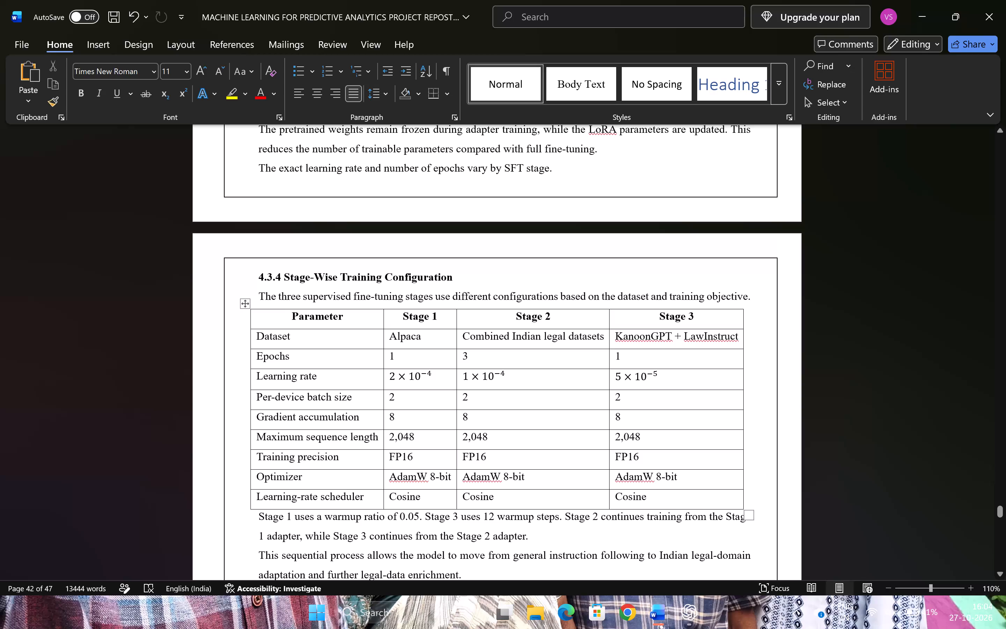
# Set the left indent of the nine numbered DPO implementation steps in section 4.3.5 to 1 cm.
pyautogui.scroll(-1, 602, 474)
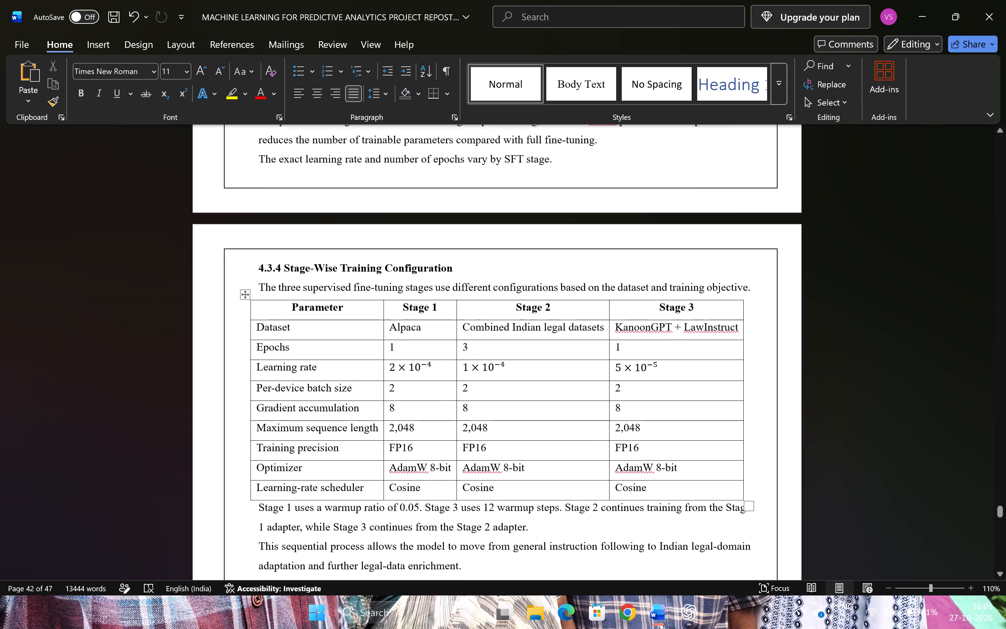
pyautogui.scroll(-3, 602, 474)
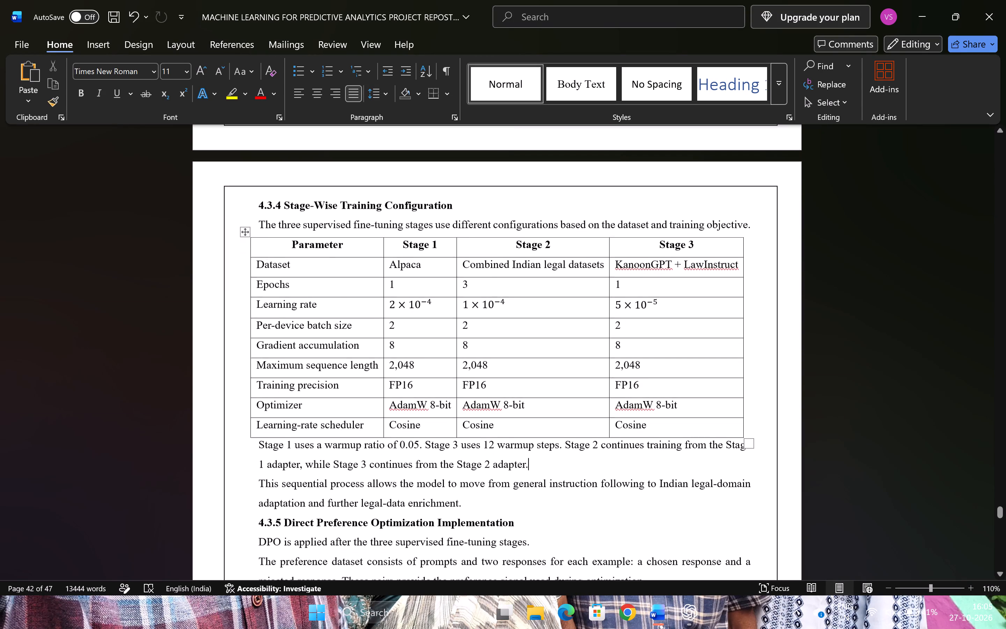
pyautogui.scroll(-1, 602, 474)
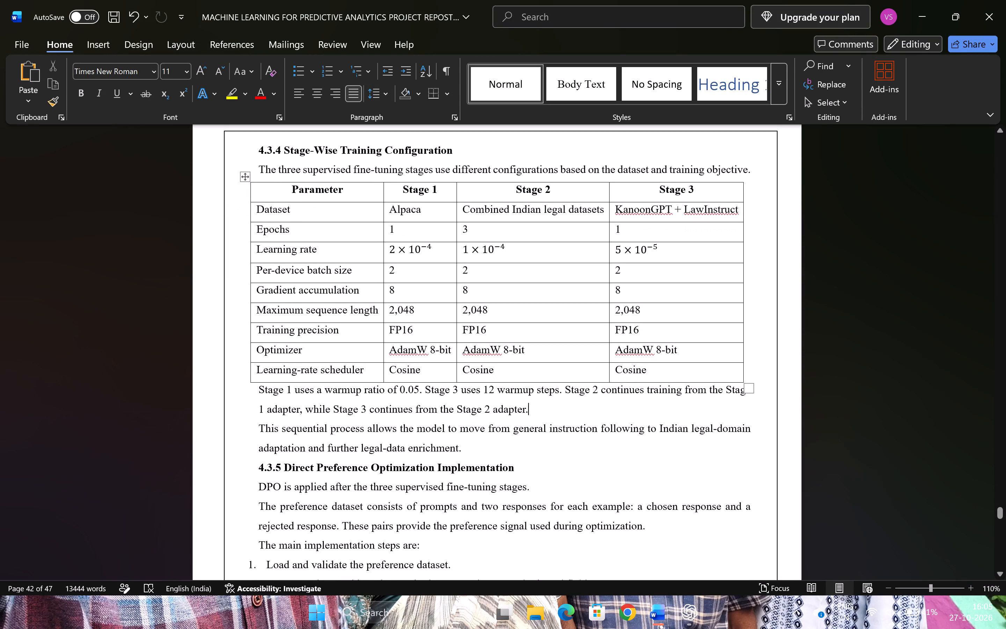
pyautogui.scroll(-6, 602, 474)
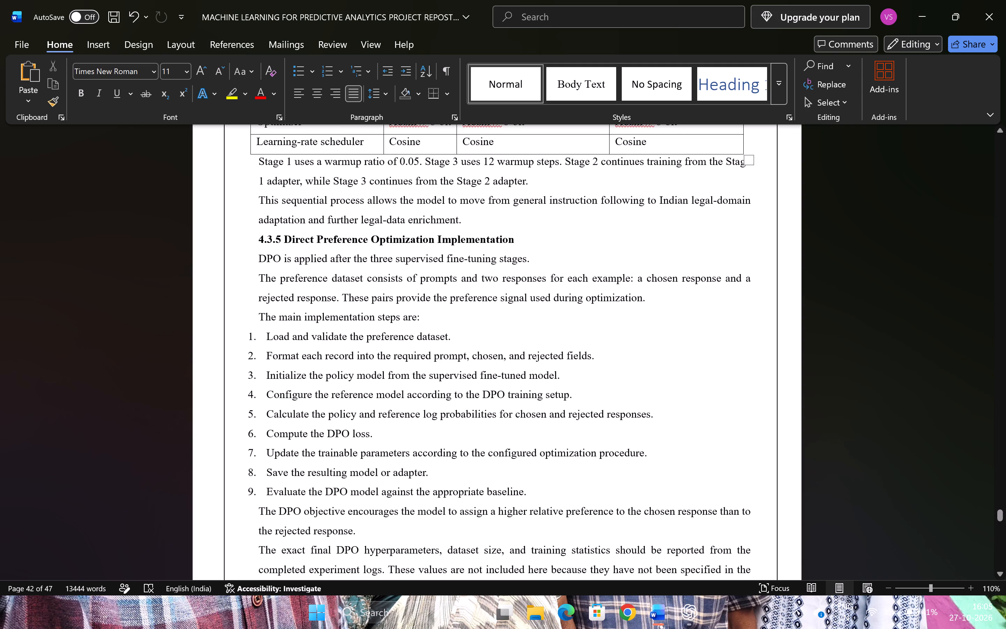
pyautogui.moveTo(559, 496); pyautogui.dragTo(256, 329)
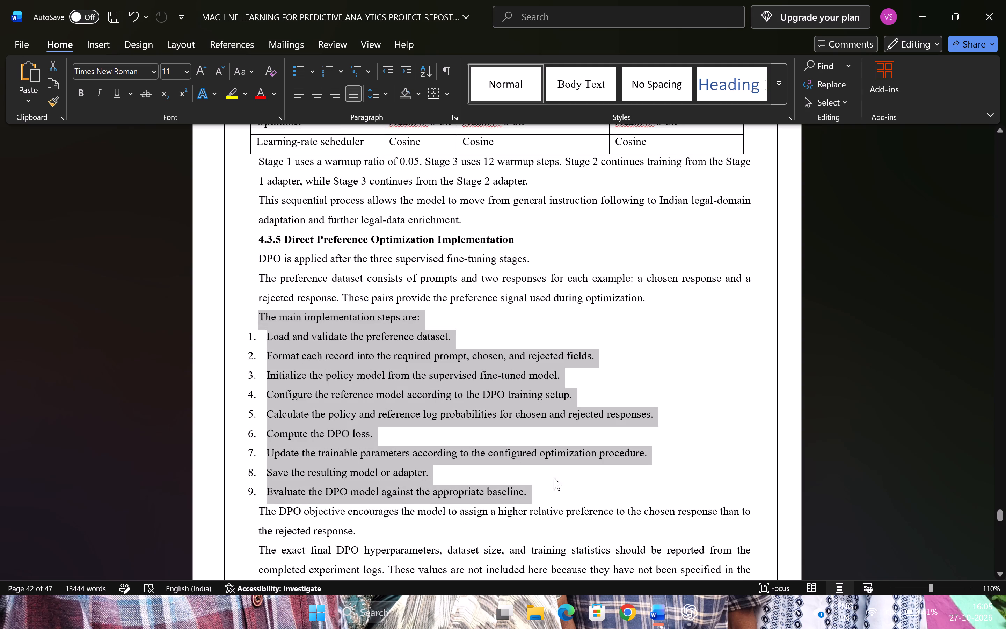
pyautogui.click(566, 497)
pyautogui.moveTo(566, 497); pyautogui.dragTo(276, 332)
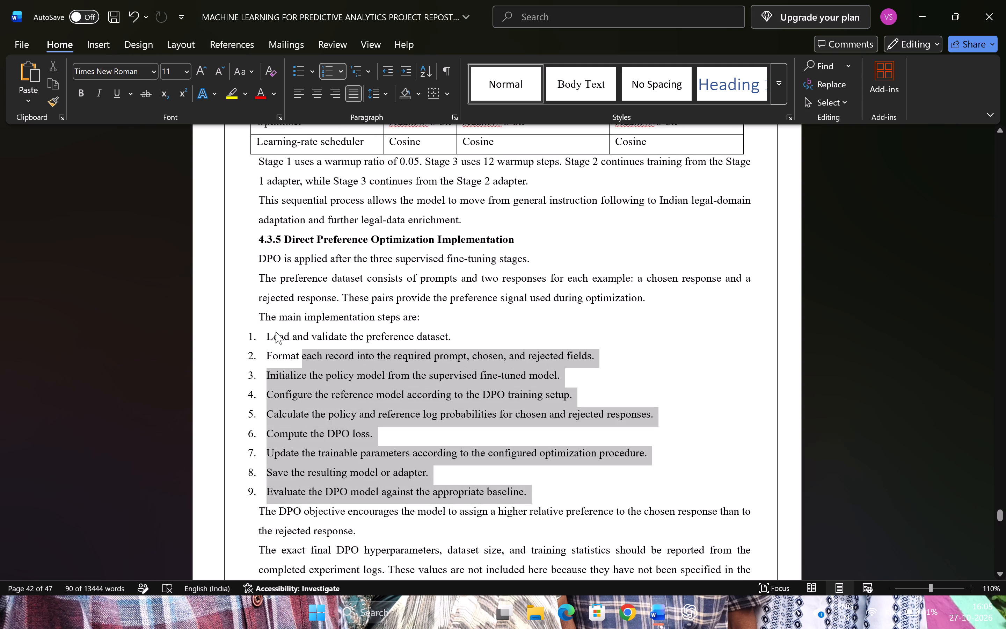
pyautogui.moveTo(276, 332); pyautogui.dragTo(257, 334)
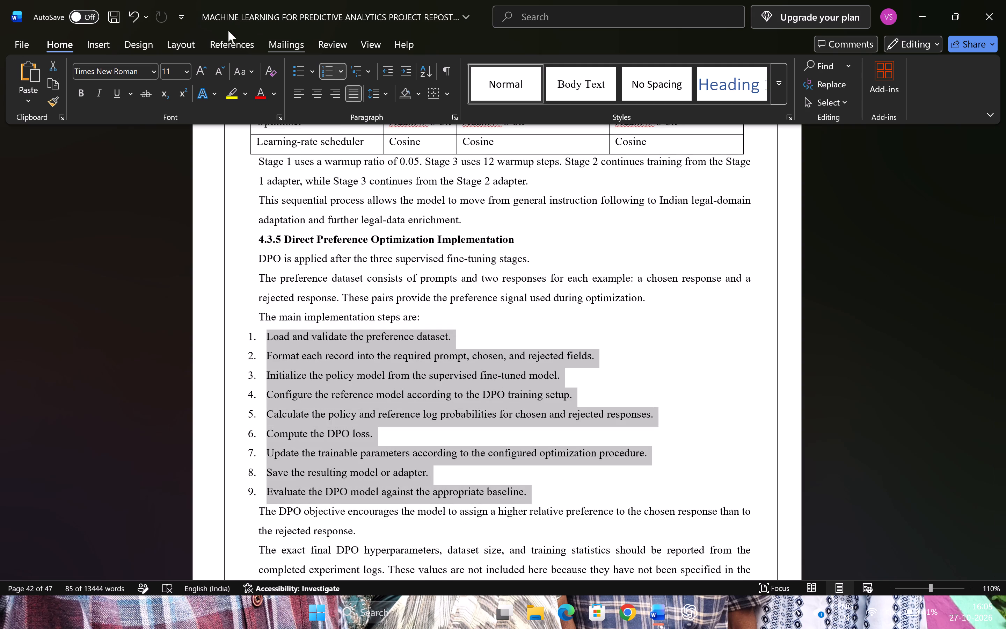
pyautogui.moveTo(189, 41); pyautogui.dragTo(329, 85)
pyautogui.click(329, 85)
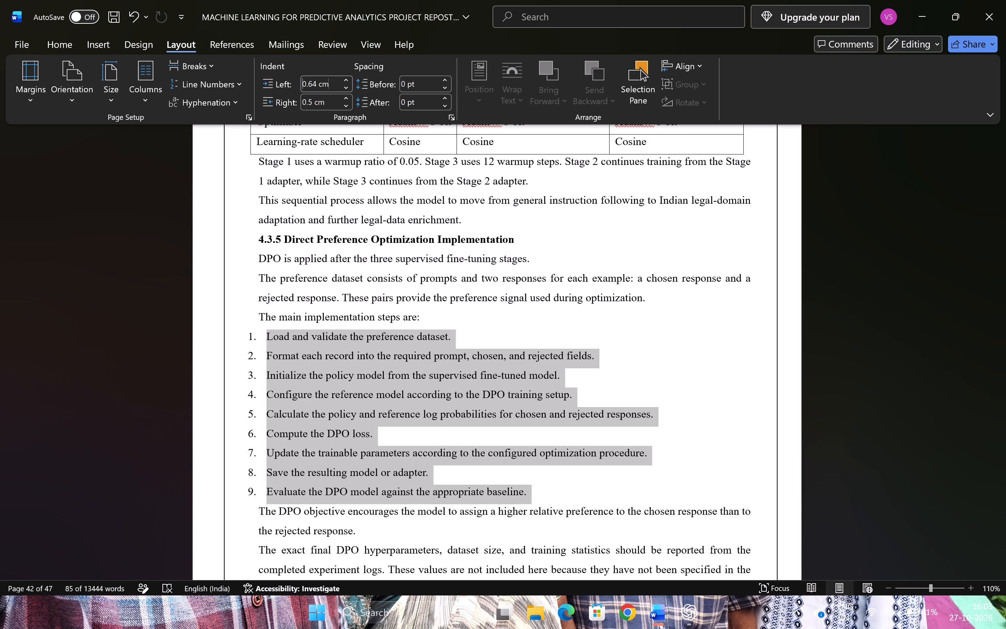
pyautogui.press('1')
pyautogui.press('Return')
pyautogui.scroll(-4, 329, 85)
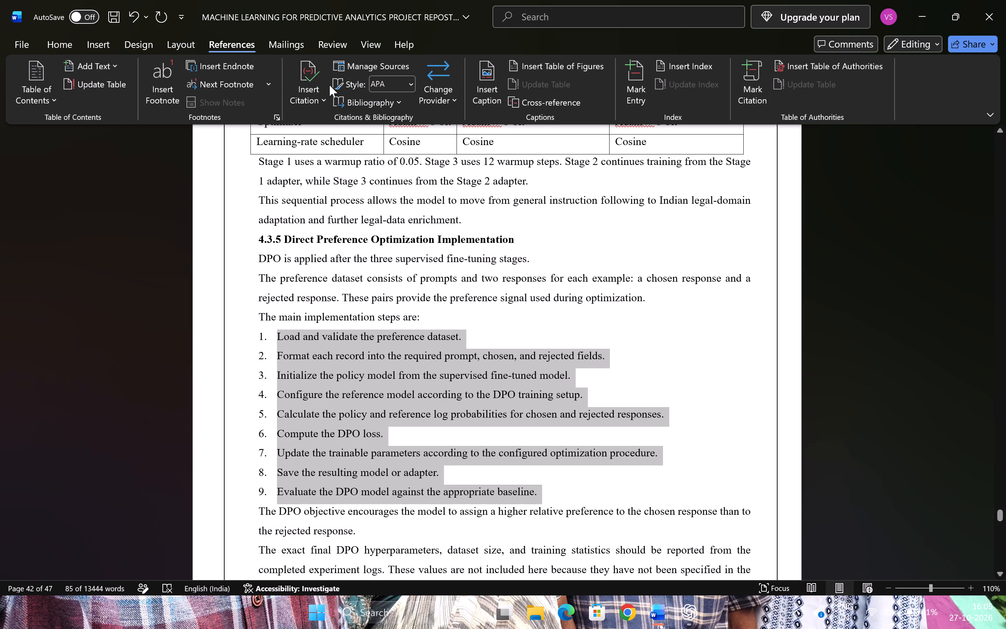
pyautogui.moveTo(167, 44); pyautogui.dragTo(402, 321)
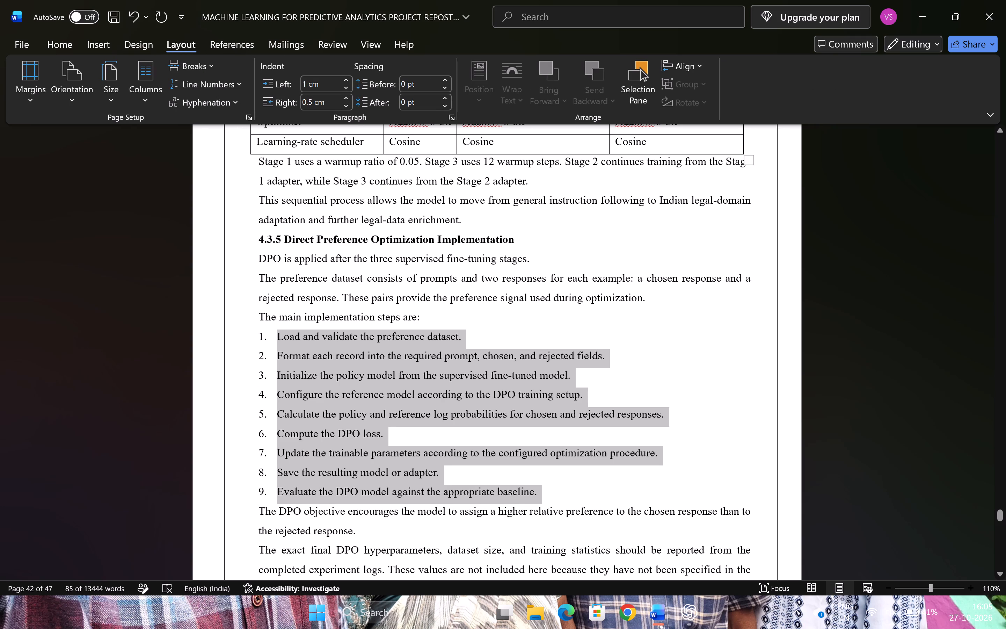
# Set the left indent of the six numbered inference workflow operations in section 4.3.7 to 1 cm.
pyautogui.scroll(-8, 402, 321)
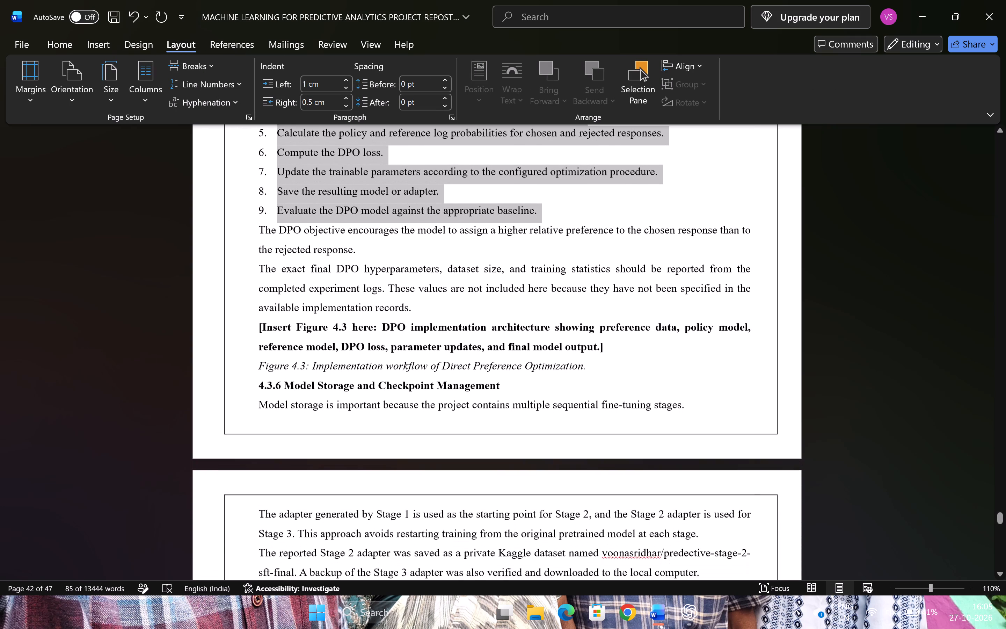
pyautogui.scroll(-9, 402, 321)
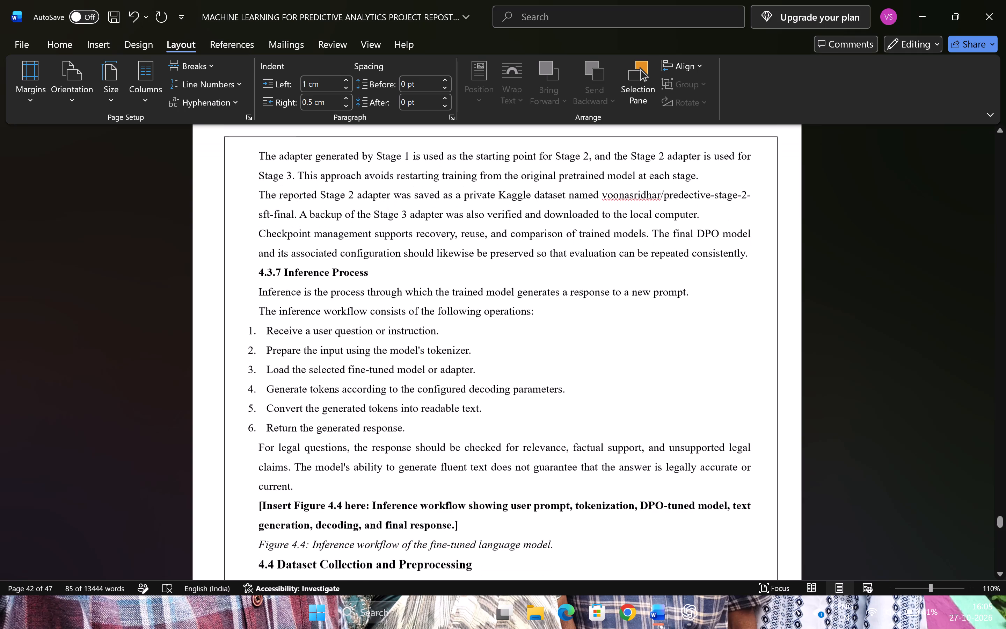
pyautogui.scroll(-1, 402, 321)
pyautogui.moveTo(413, 377); pyautogui.dragTo(290, 282)
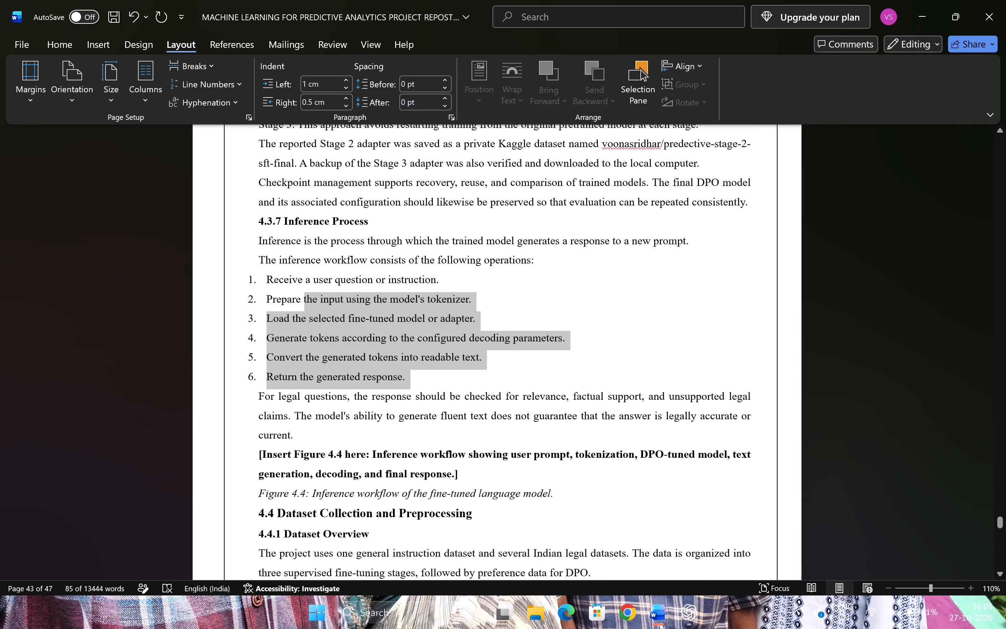
pyautogui.moveTo(290, 282); pyautogui.dragTo(273, 279)
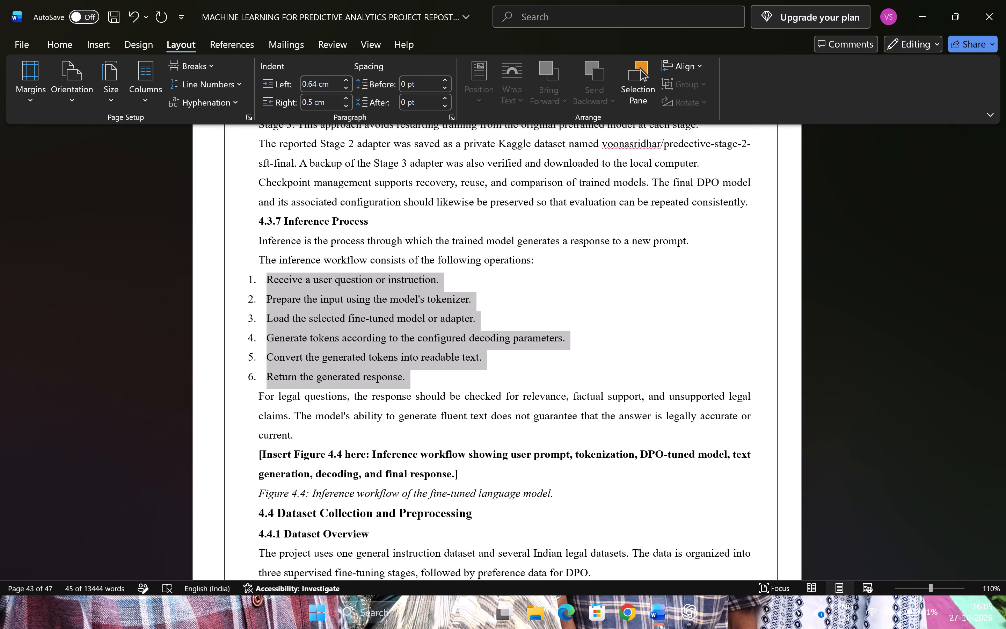
pyautogui.click(331, 84)
pyautogui.press('1')
pyautogui.press('Return')
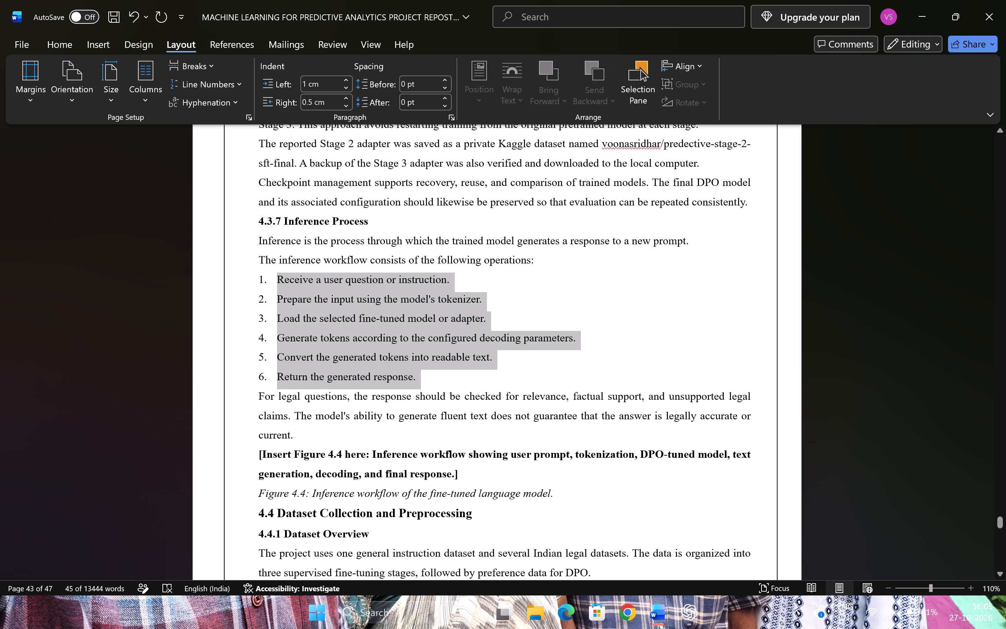
# Set both the left and right indents of the whole dataset summary table in section 4.4.1 to 0 cm.
pyautogui.scroll(-3, 429, 338)
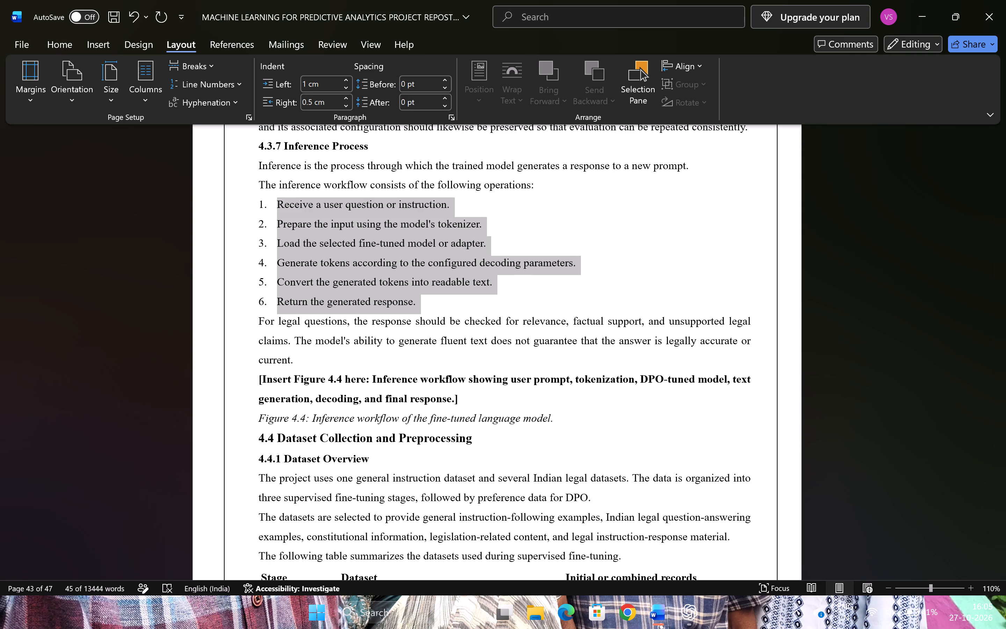
pyautogui.scroll(-3, 429, 338)
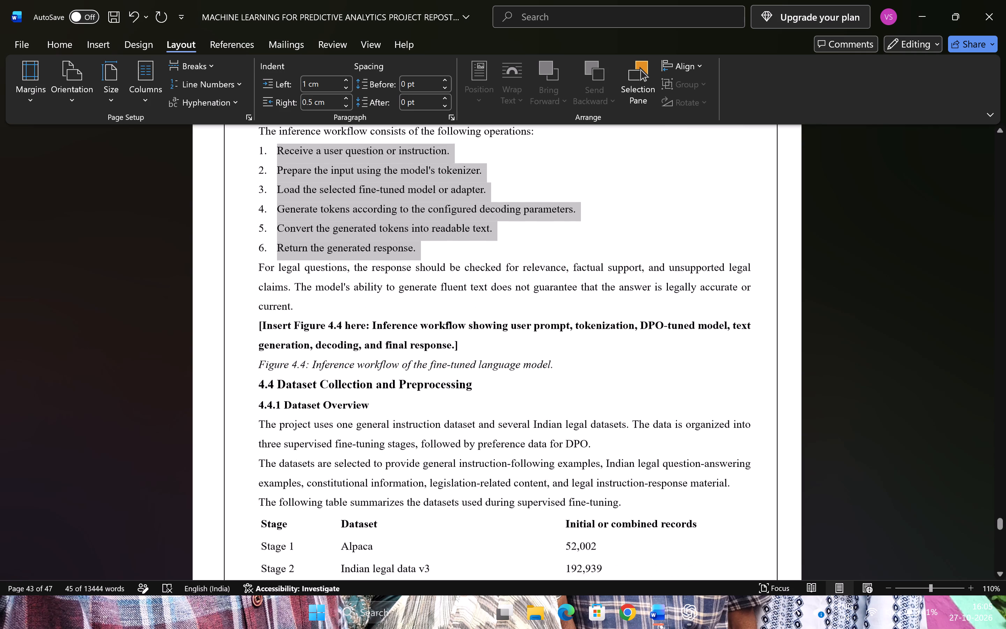
pyautogui.scroll(-4, 429, 338)
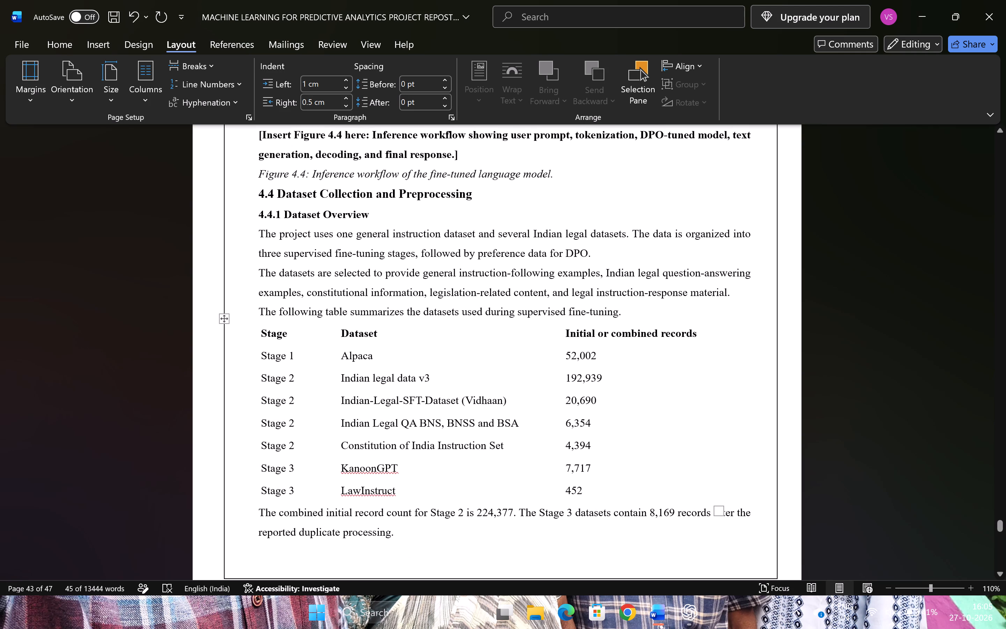
pyautogui.click(232, 320)
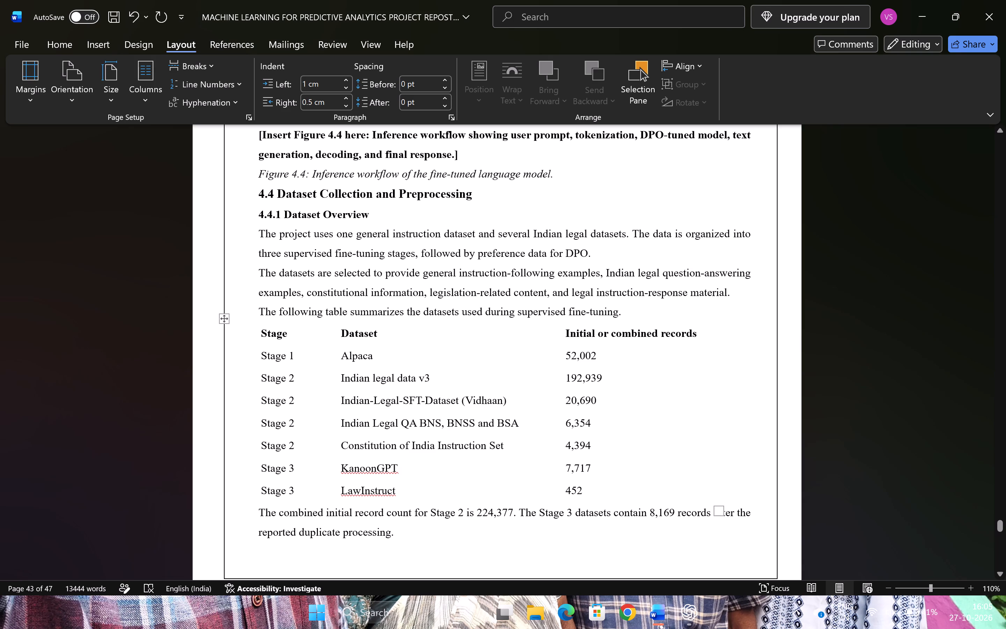
pyautogui.click(225, 323)
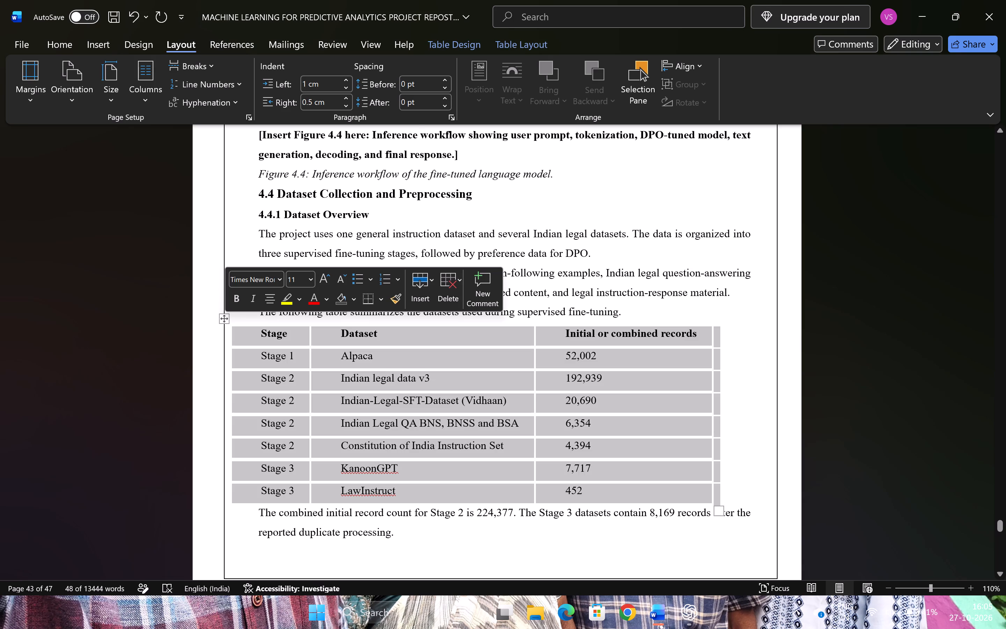
pyautogui.click(332, 86)
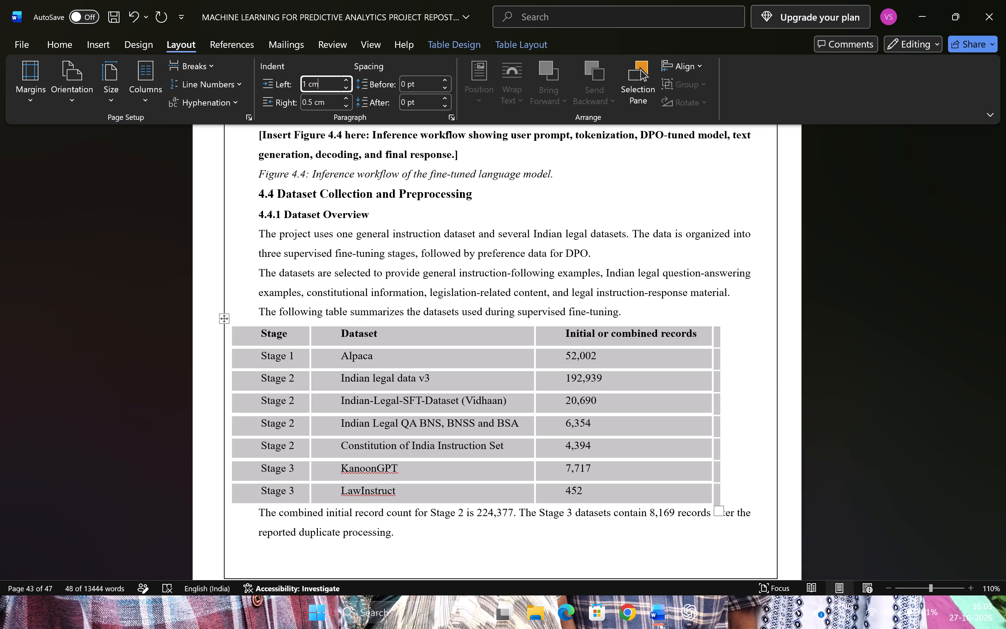
pyautogui.press('0')
pyautogui.press('Return')
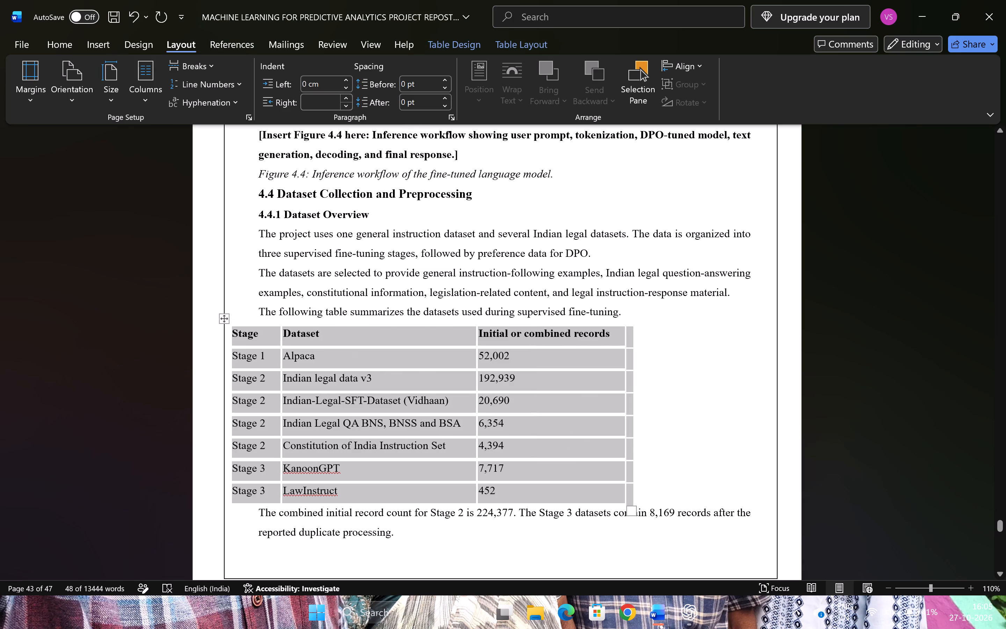
pyautogui.click(337, 105)
pyautogui.press('0')
pyautogui.press('Return')
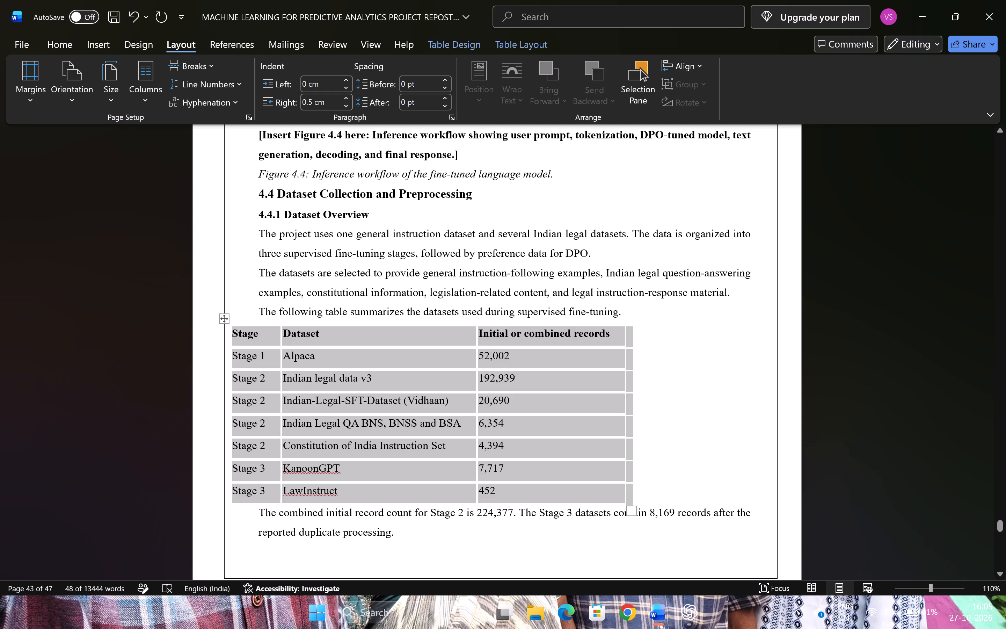
pyautogui.click(333, 103)
pyautogui.press('0')
pyautogui.press('Return')
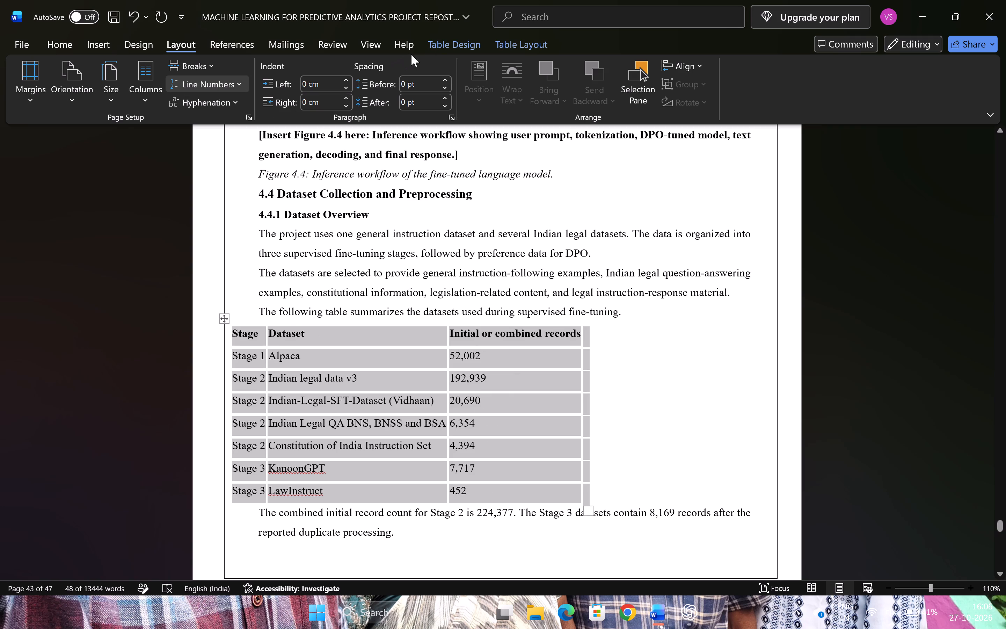
# Apply the plain grid table style with all borders to the dataset summary table in section 4.4.1.
pyautogui.click(434, 46)
pyautogui.click(210, 90)
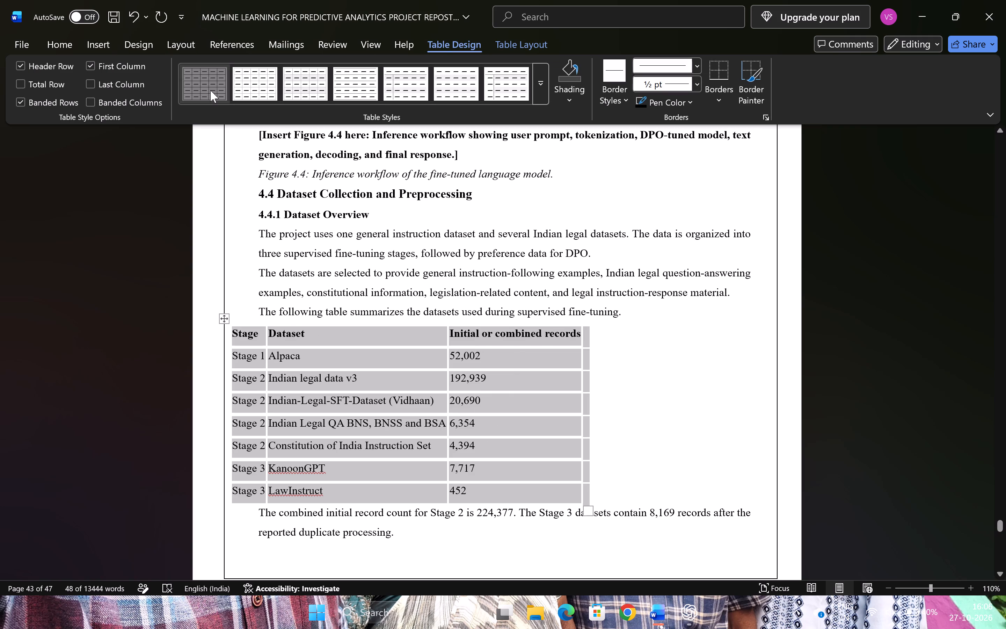
# Shift the section 4.4.1 dataset summary table rightward so its left edge lines up with the body text.
pyautogui.moveTo(225, 340); pyautogui.dragTo(243, 340)
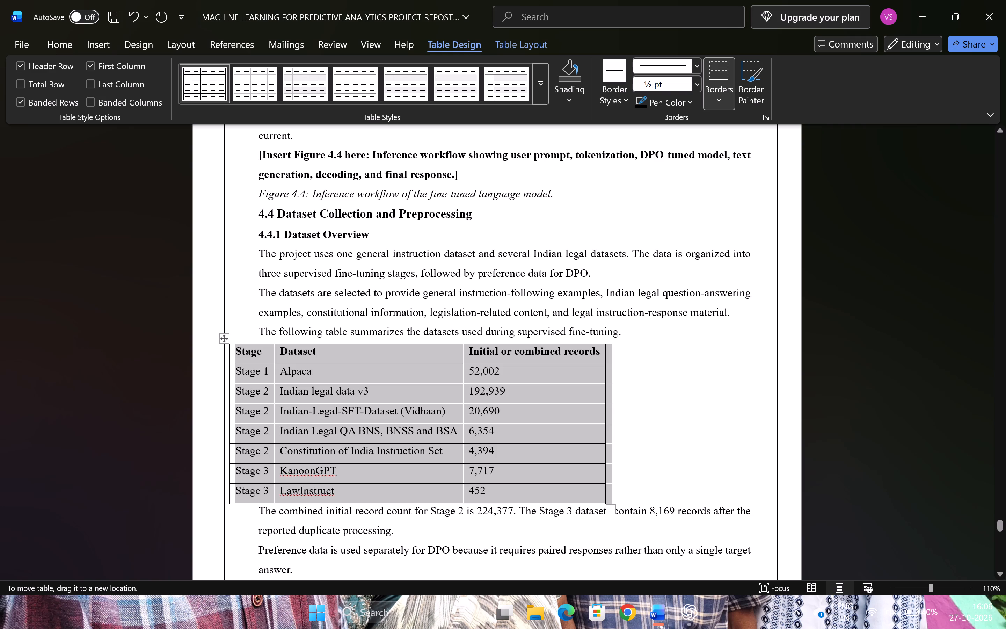
pyautogui.moveTo(243, 340); pyautogui.dragTo(255, 341)
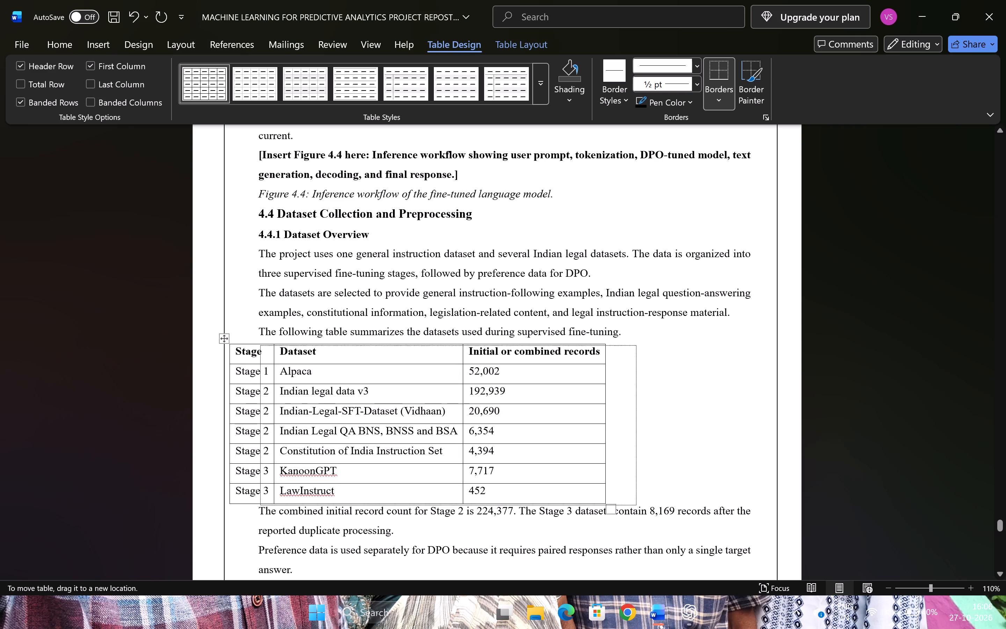
pyautogui.moveTo(255, 341); pyautogui.dragTo(254, 340)
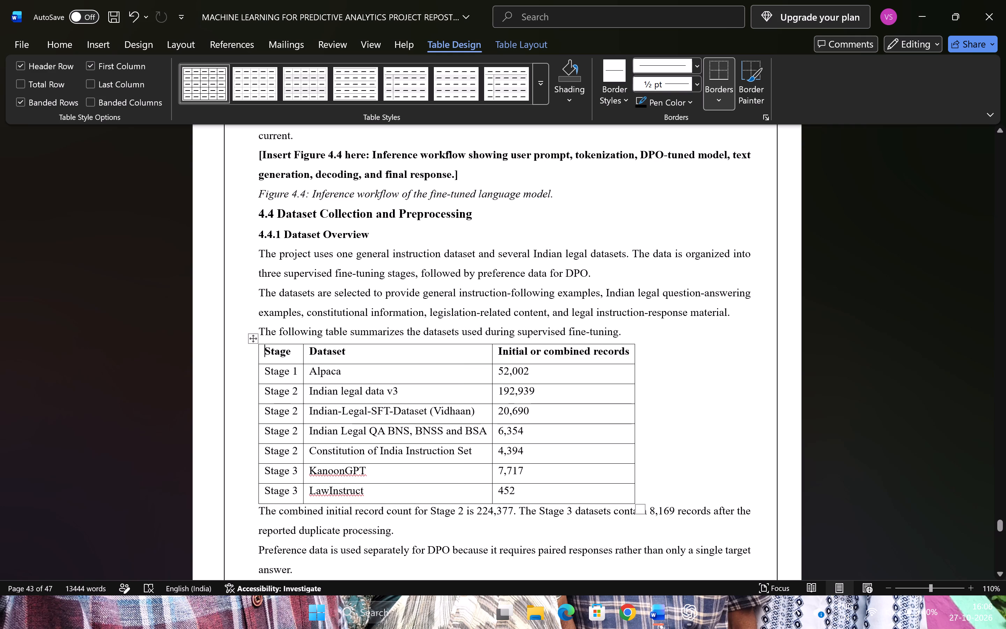
# Apply the plain grid table style with all borders to the Processing step table in section 4.4.2.
pyautogui.scroll(-11, 368, 391)
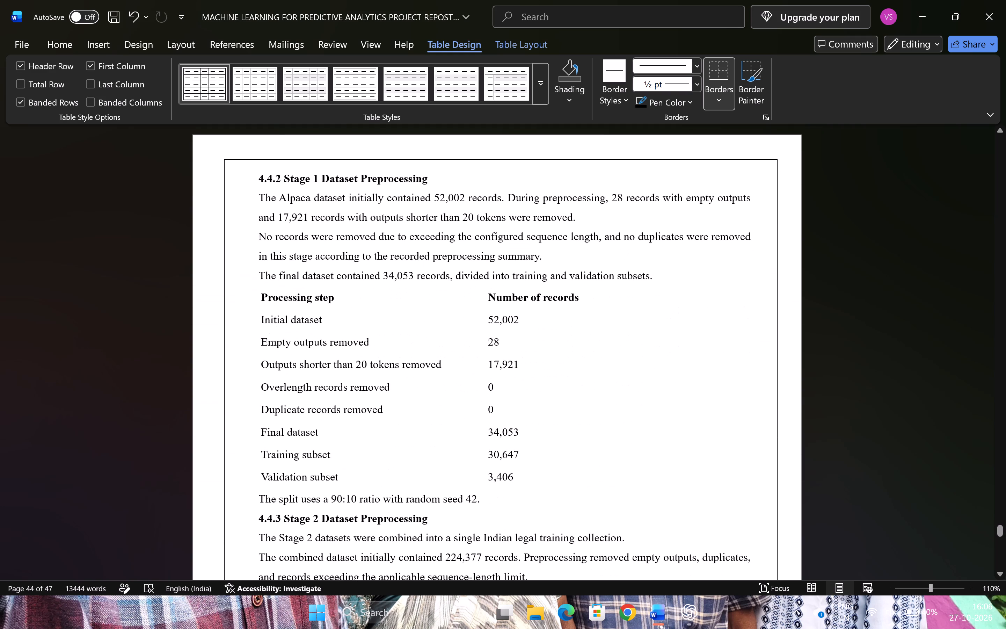
pyautogui.click(267, 314)
pyautogui.click(224, 282)
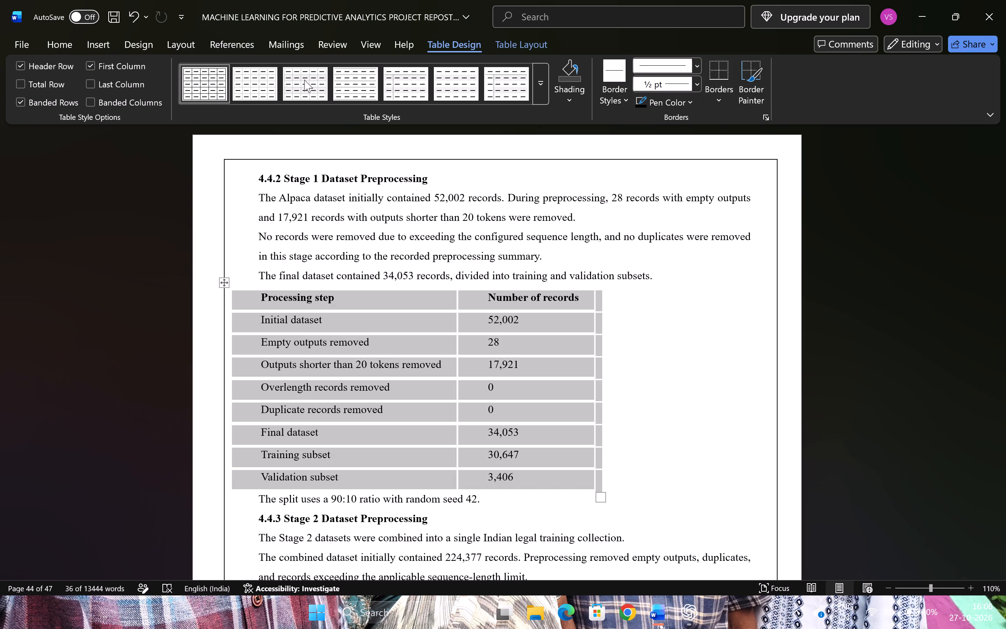
pyautogui.click(212, 81)
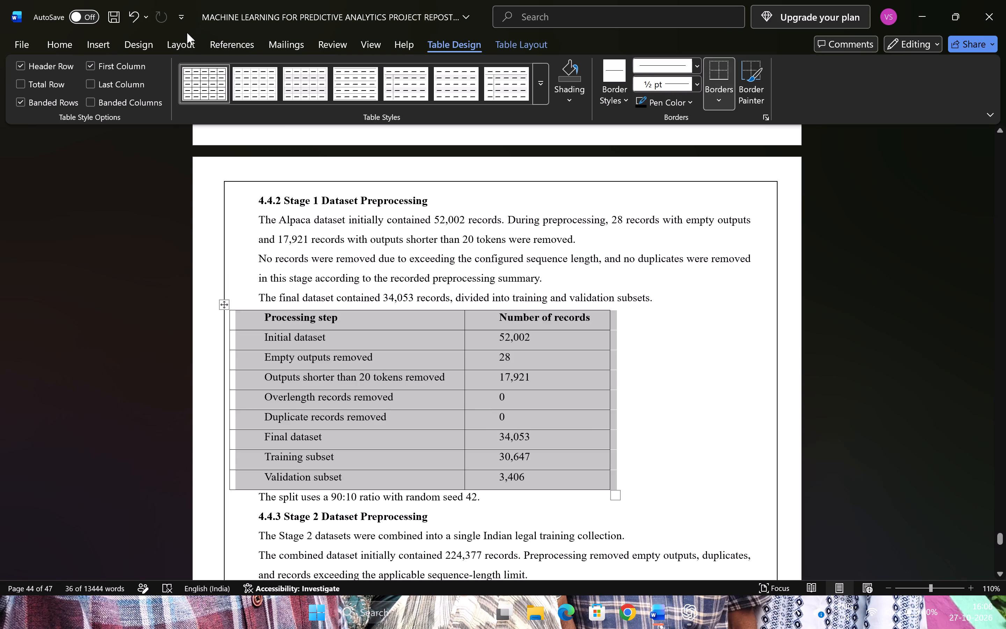
# Set the left indent of the whole Processing step table in section 4.4.2 to 0 cm.
pyautogui.moveTo(178, 40); pyautogui.dragTo(324, 84)
pyautogui.click(324, 84)
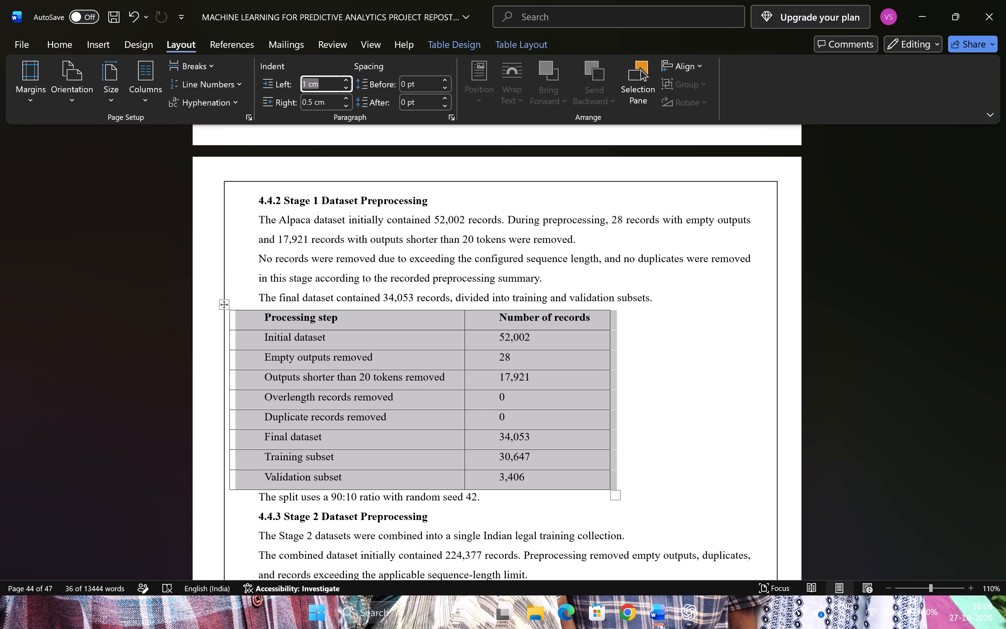
pyautogui.press('0')
pyautogui.press('Return')
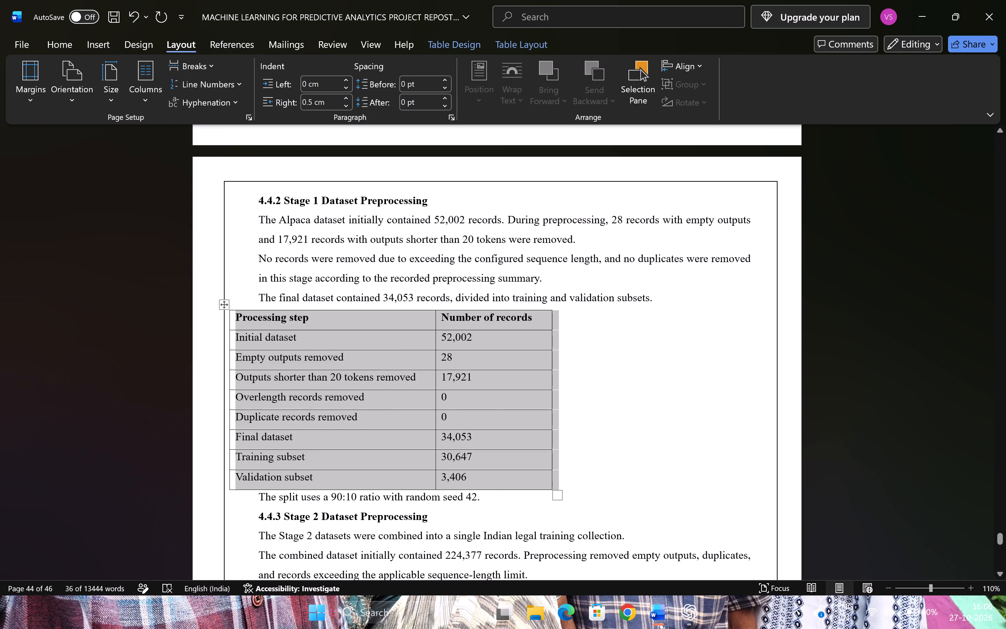
# Set the right indent of the whole Processing step table in section 4.4.2 to 0 cm.
pyautogui.click(323, 103)
pyautogui.press('0')
pyautogui.press('Return')
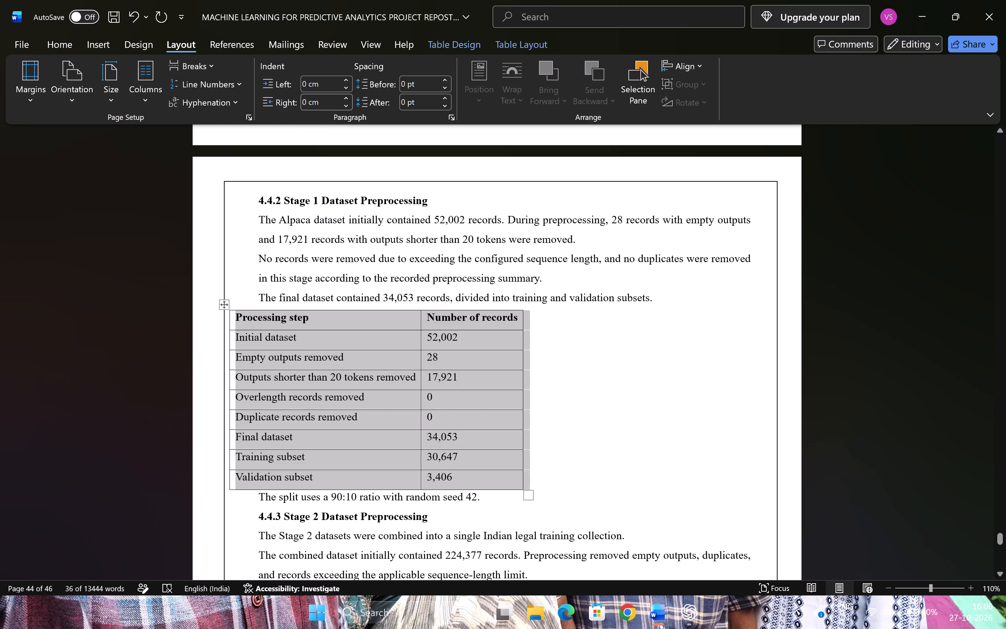
# Shift the section 4.4.2 Processing step table rightward so its left edge roughly lines up with the body text.
pyautogui.moveTo(223, 306); pyautogui.dragTo(251, 301)
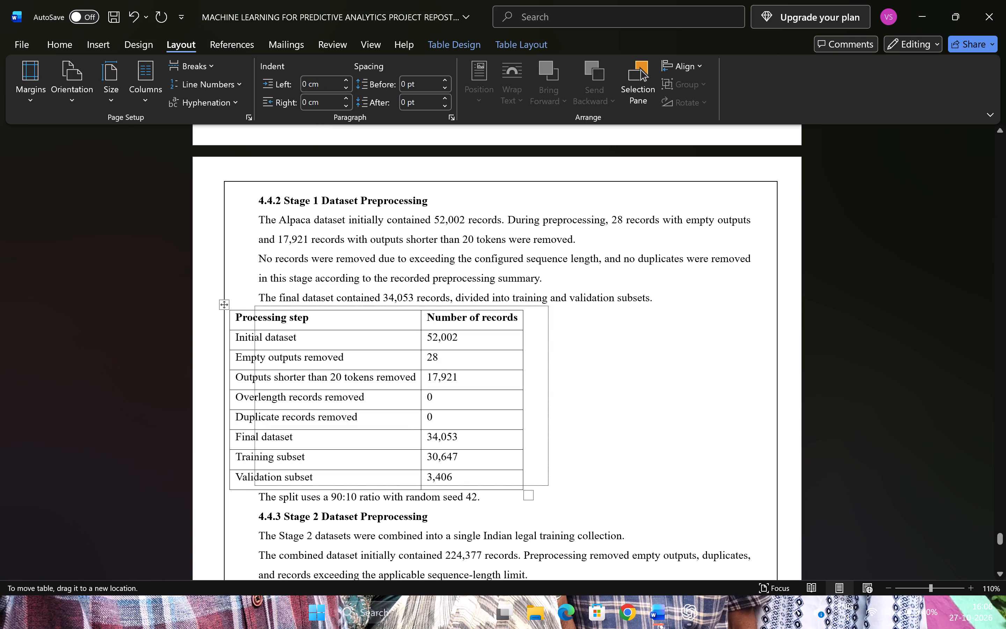
pyautogui.moveTo(251, 301); pyautogui.dragTo(257, 306)
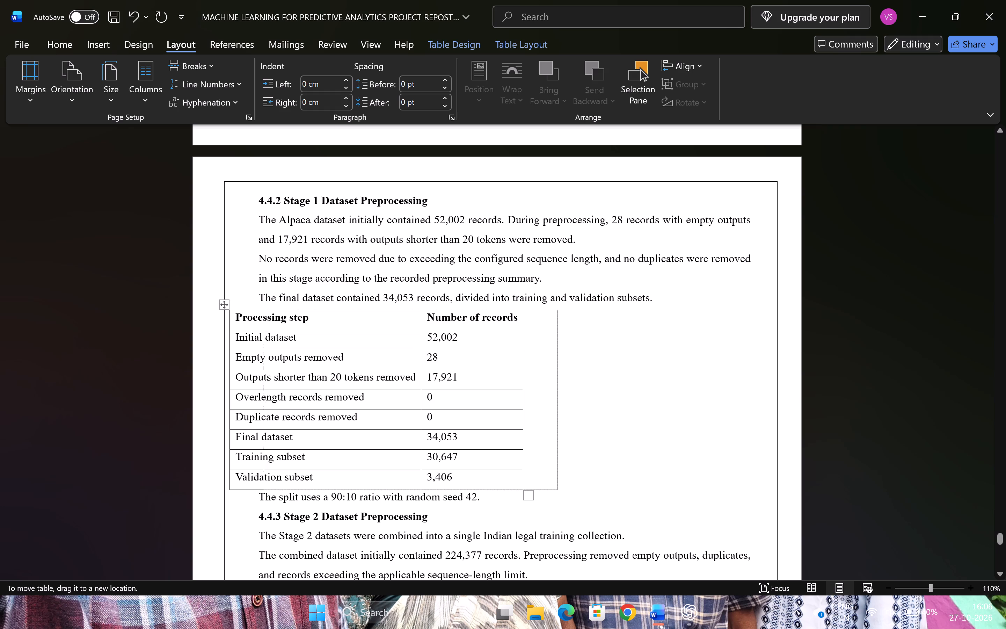
pyautogui.moveTo(257, 306); pyautogui.dragTo(255, 306)
# Set the left and right indents of the whole Processing step table in section 4.4.3 to 0 cm.
pyautogui.scroll(-6, 381, 465)
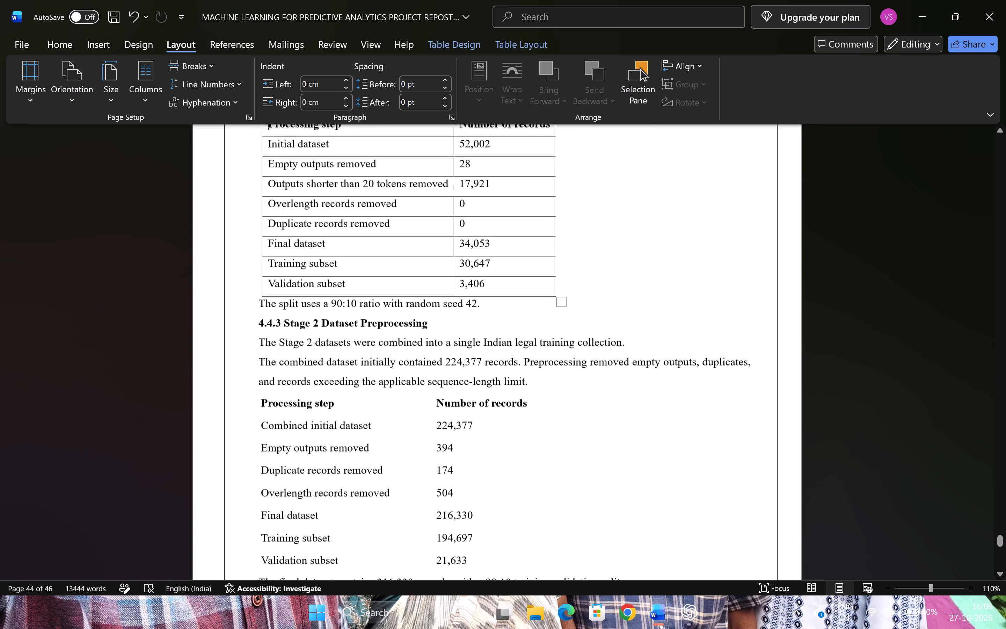
pyautogui.scroll(-3, 381, 465)
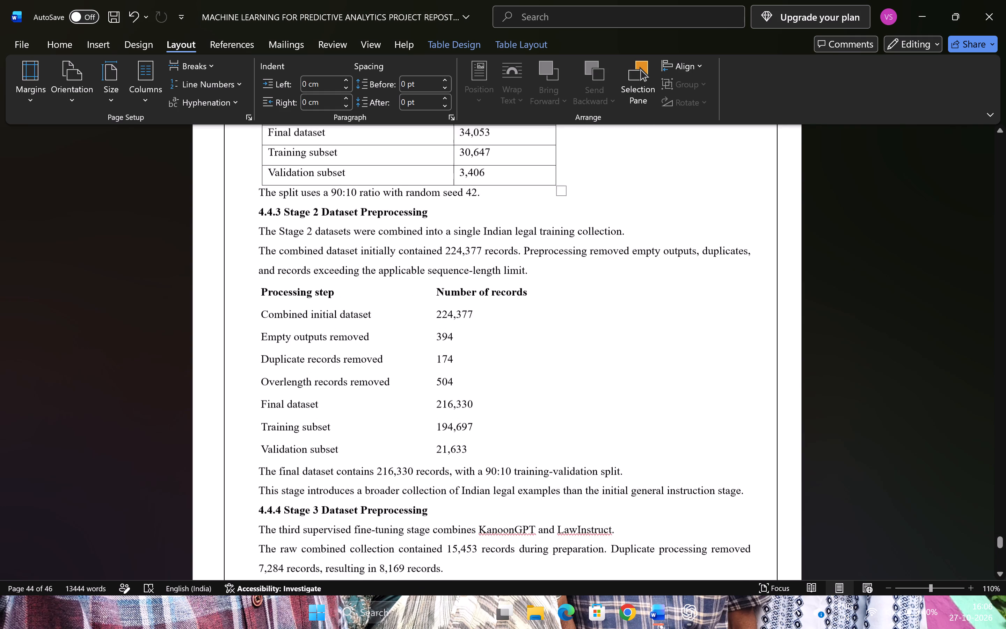
pyautogui.scroll(-1, 381, 465)
pyautogui.click(329, 306)
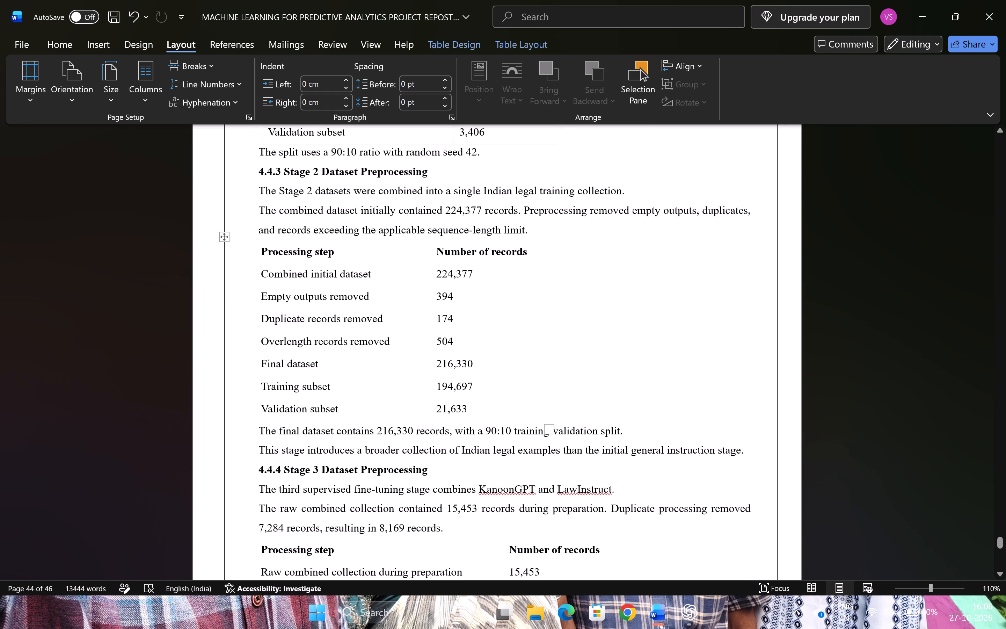
pyautogui.click(223, 236)
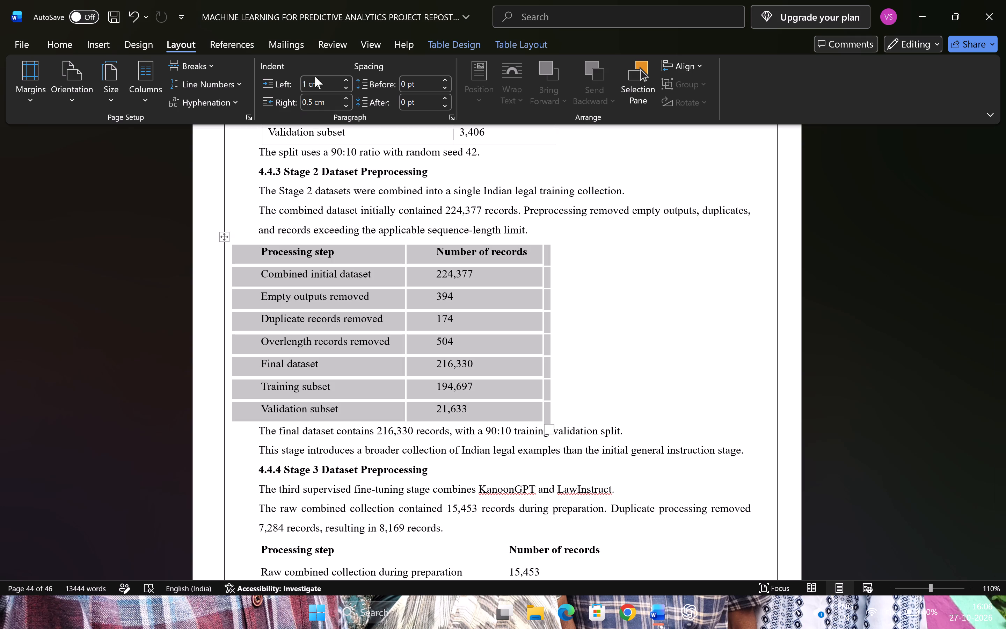
pyautogui.click(315, 82)
pyautogui.press('0')
pyautogui.press('Return')
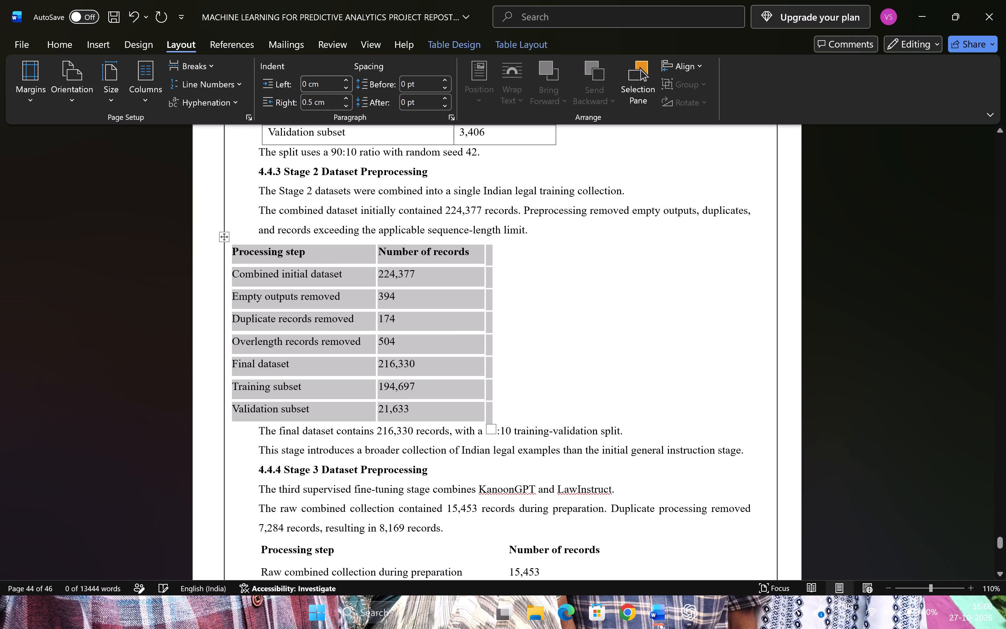
pyautogui.click(321, 101)
pyautogui.press('0')
pyautogui.press('Return')
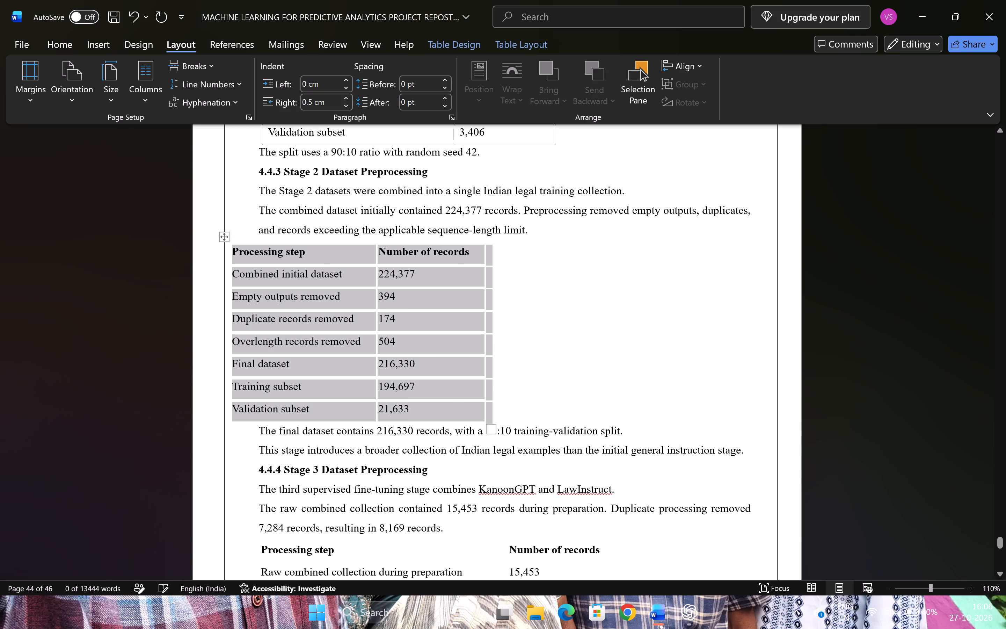
pyautogui.click(321, 101)
pyautogui.press('0')
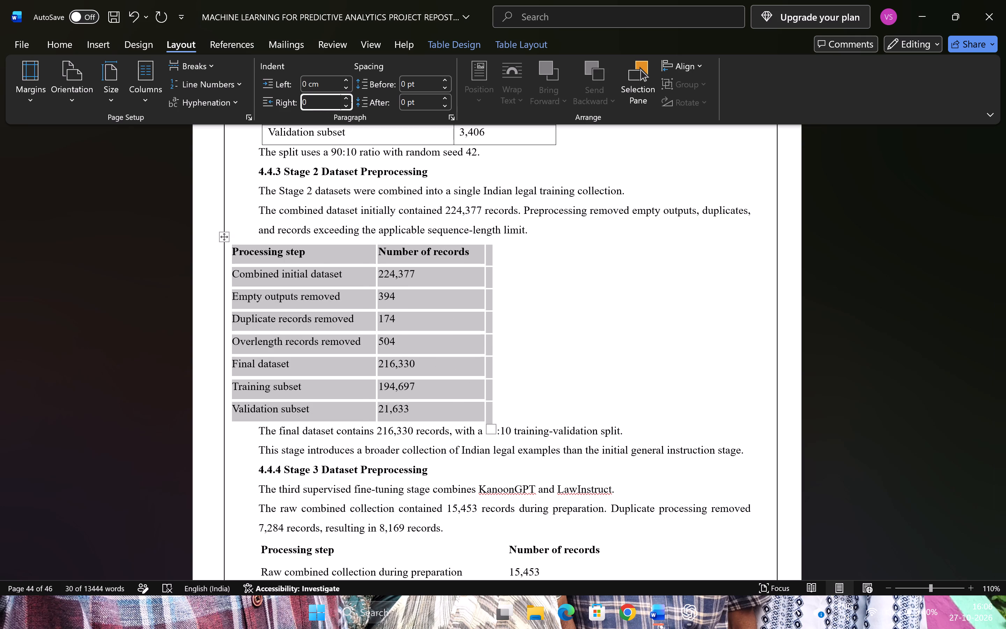
pyautogui.press('Return')
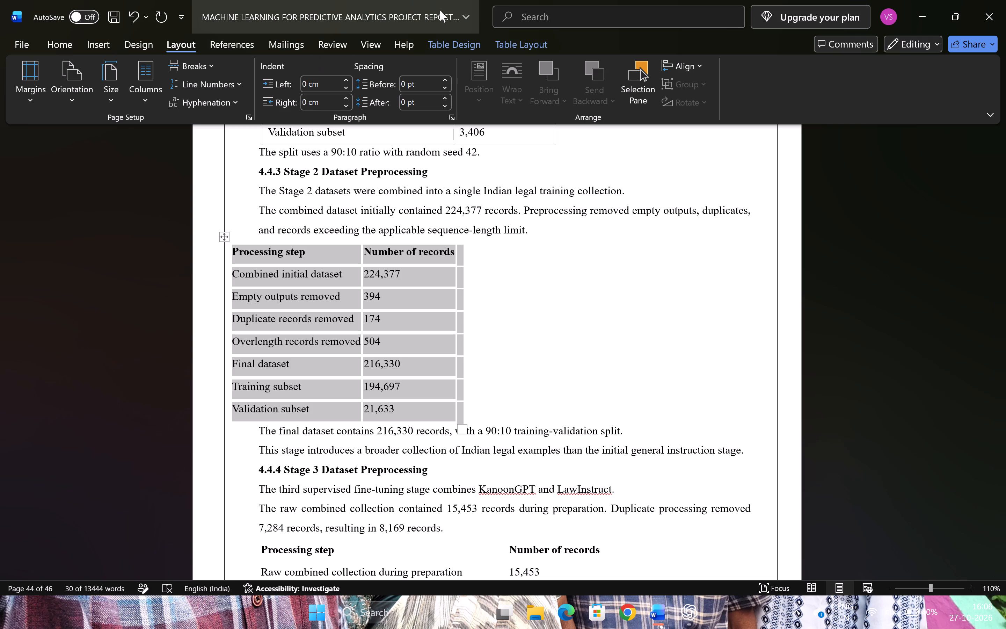
# Apply the plain grid table style with all borders to the Processing step table in section 4.4.3.
pyautogui.click(447, 37)
pyautogui.click(206, 96)
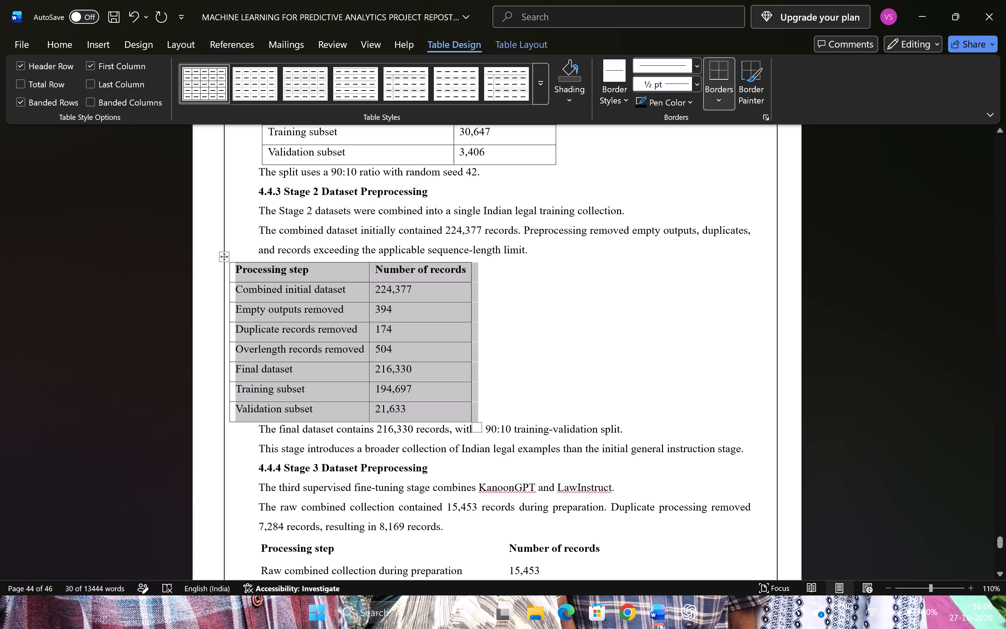
# Shift the section 4.4.3 Processing step table rightward so its left edge lines up with the body text.
pyautogui.moveTo(226, 254); pyautogui.dragTo(238, 254)
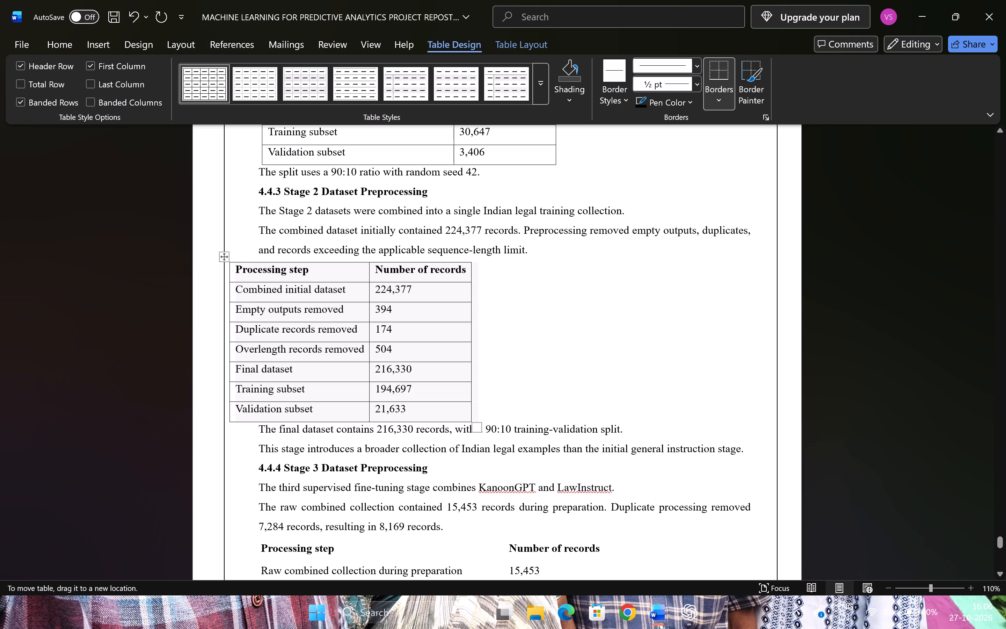
pyautogui.moveTo(238, 254); pyautogui.dragTo(264, 253)
pyautogui.moveTo(264, 253); pyautogui.dragTo(261, 253)
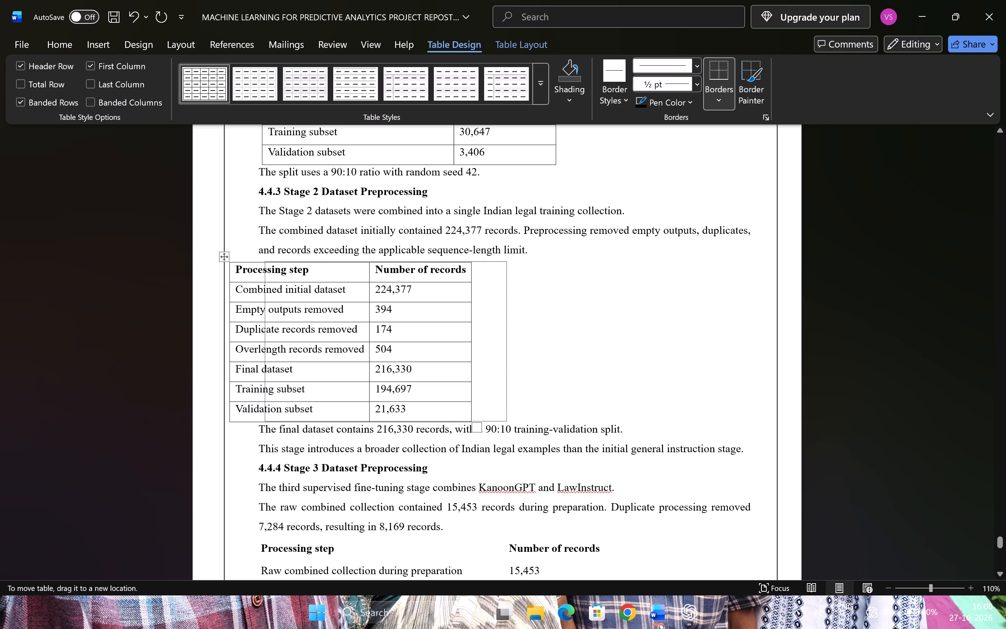
pyautogui.moveTo(261, 253); pyautogui.dragTo(258, 258)
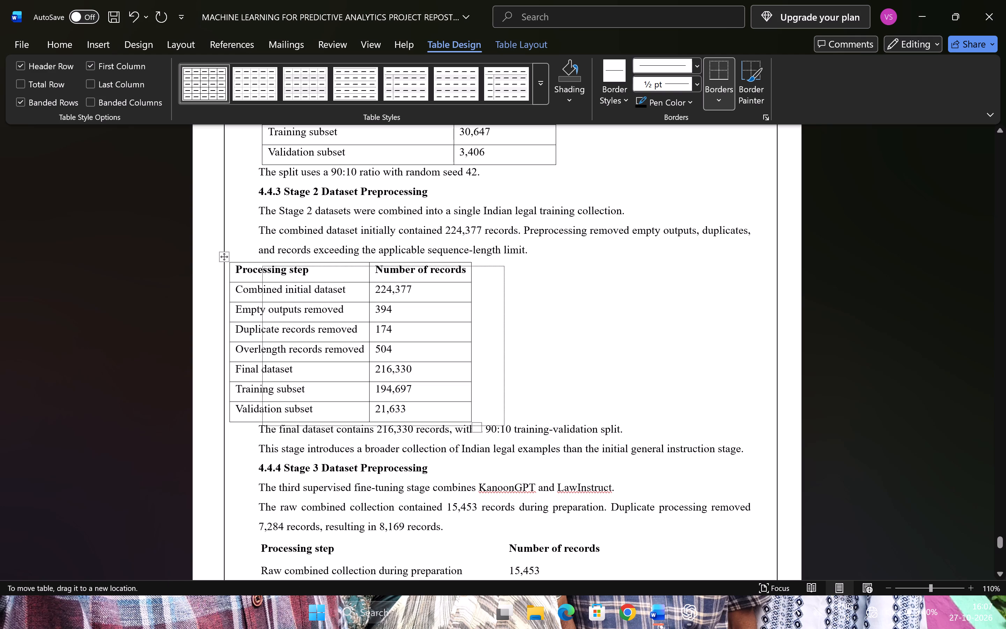
pyautogui.moveTo(258, 258); pyautogui.dragTo(257, 253)
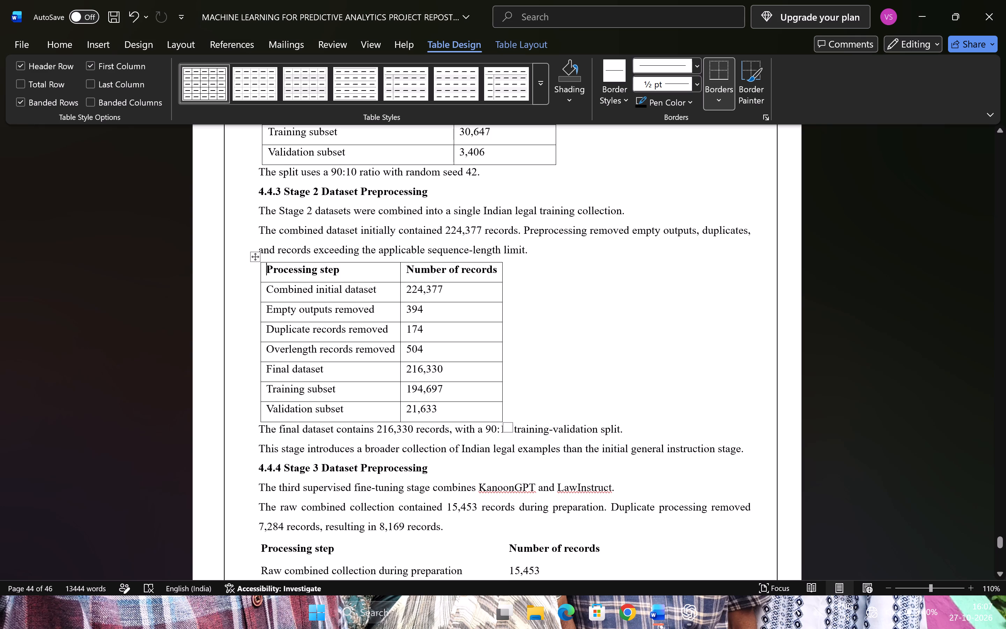
# Apply the plain grid table style with all borders to the Processing step table in section 4.4.4.
pyautogui.scroll(-5, 537, 347)
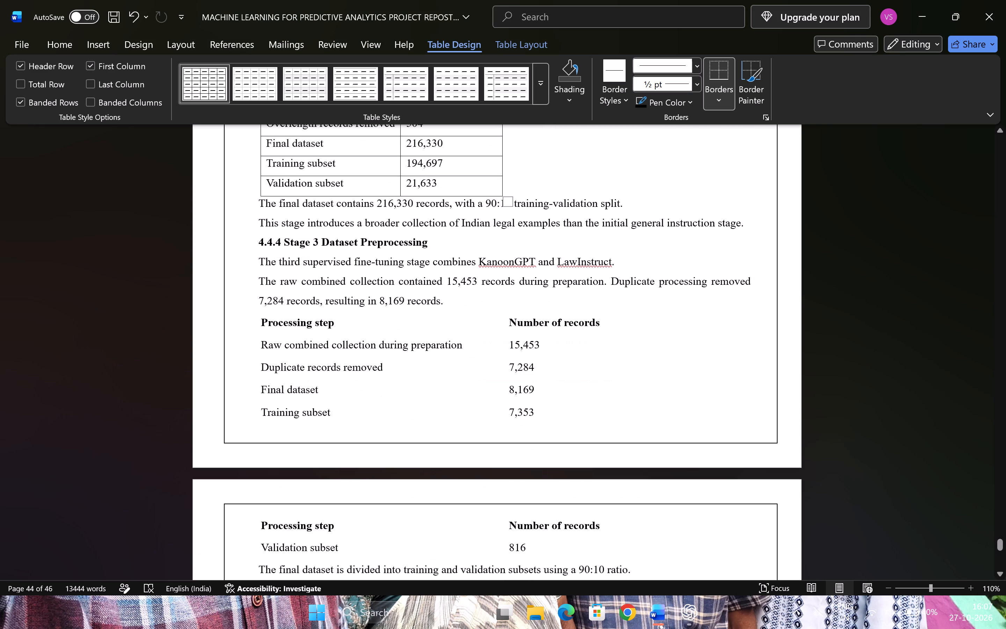
pyautogui.click(503, 362)
pyautogui.scroll(-1, 503, 362)
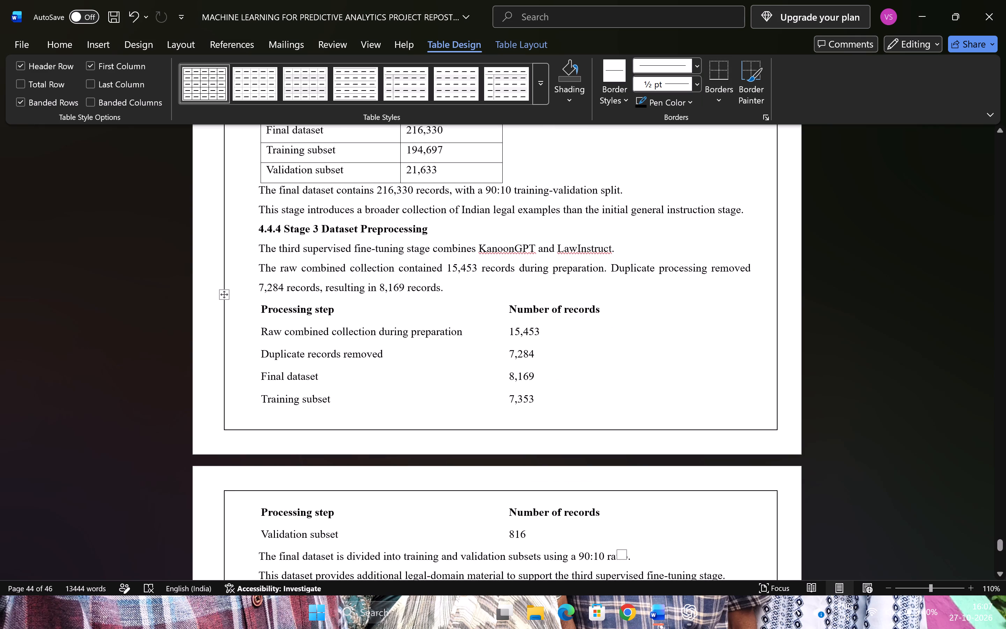
pyautogui.click(227, 295)
pyautogui.click(191, 79)
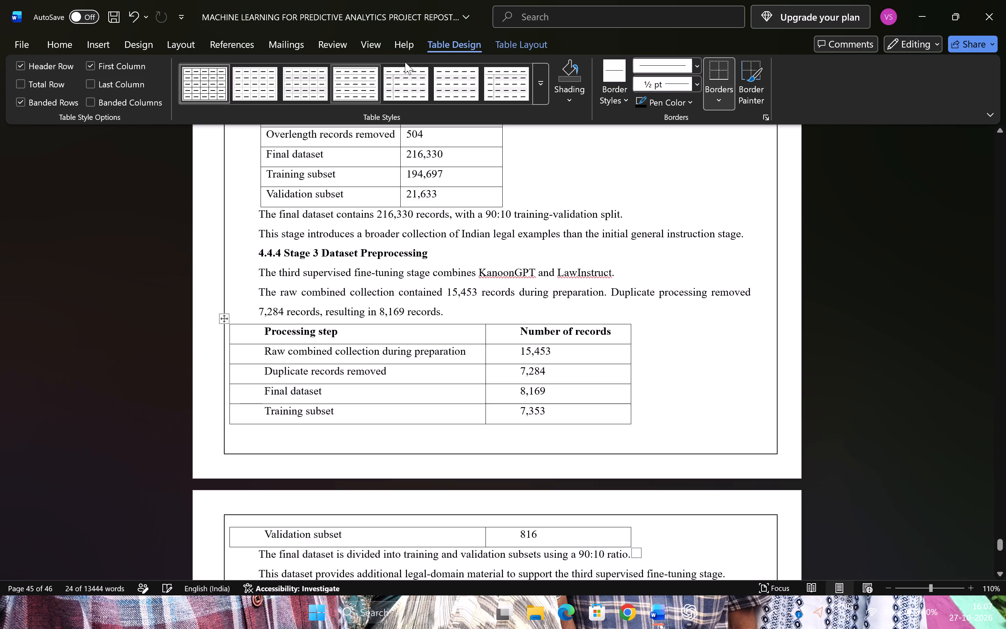
# Set the left and right indents of the whole Processing step table in section 4.4.4 to 0 cm.
pyautogui.click(514, 43)
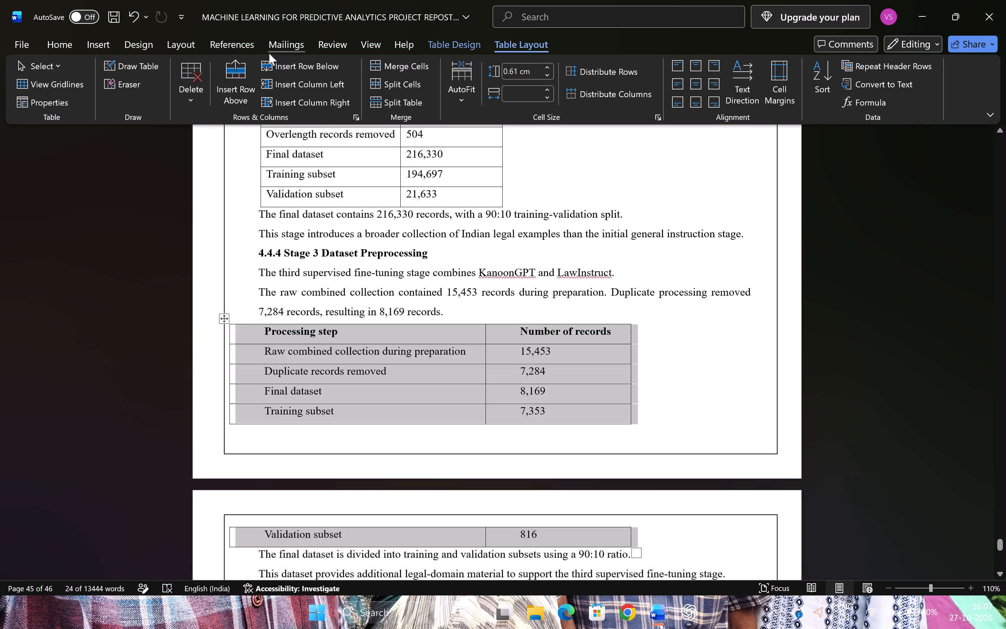
pyautogui.click(455, 35)
pyautogui.click(180, 41)
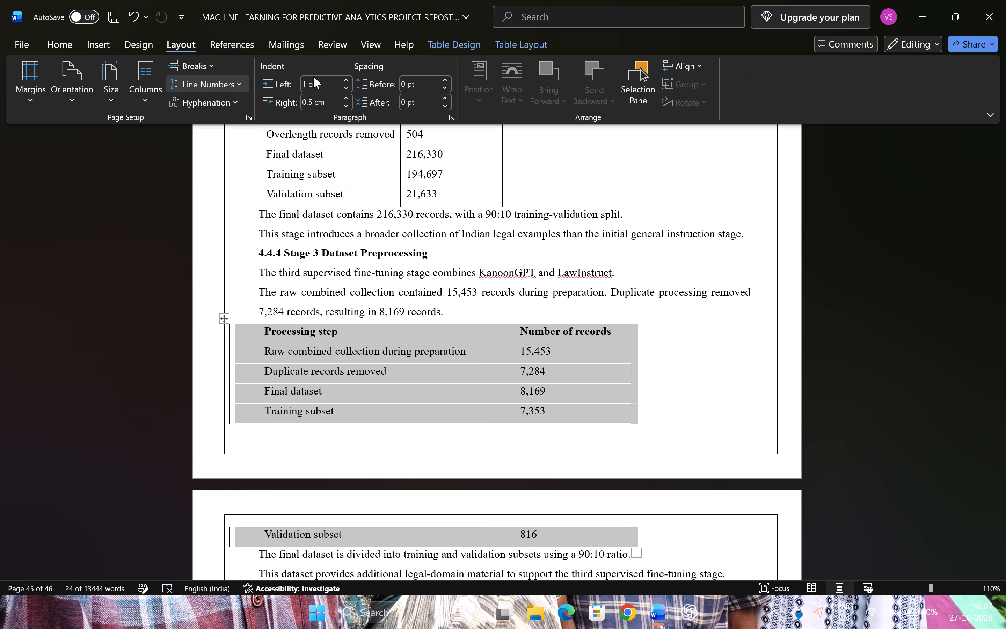
pyautogui.click(313, 76)
pyautogui.click(315, 82)
pyautogui.press('0')
pyautogui.press('Return')
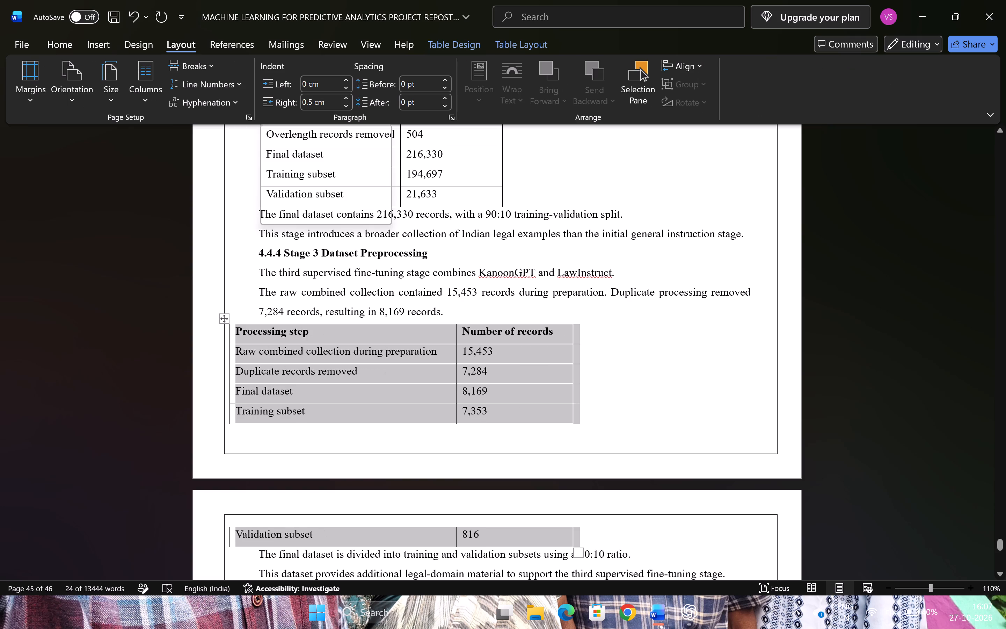
pyautogui.click(316, 104)
pyautogui.press('0')
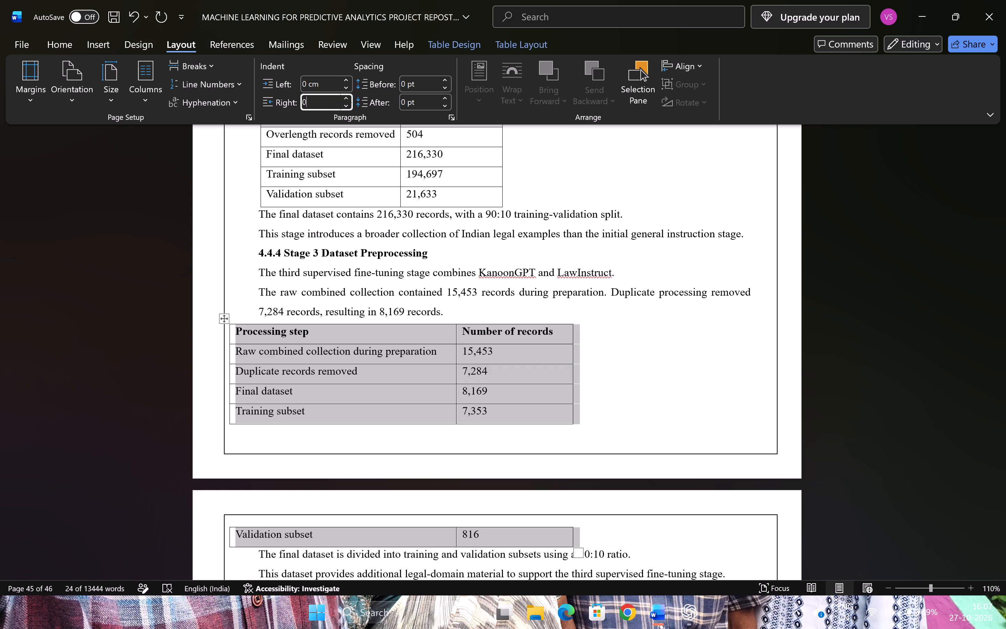
pyautogui.press('Return')
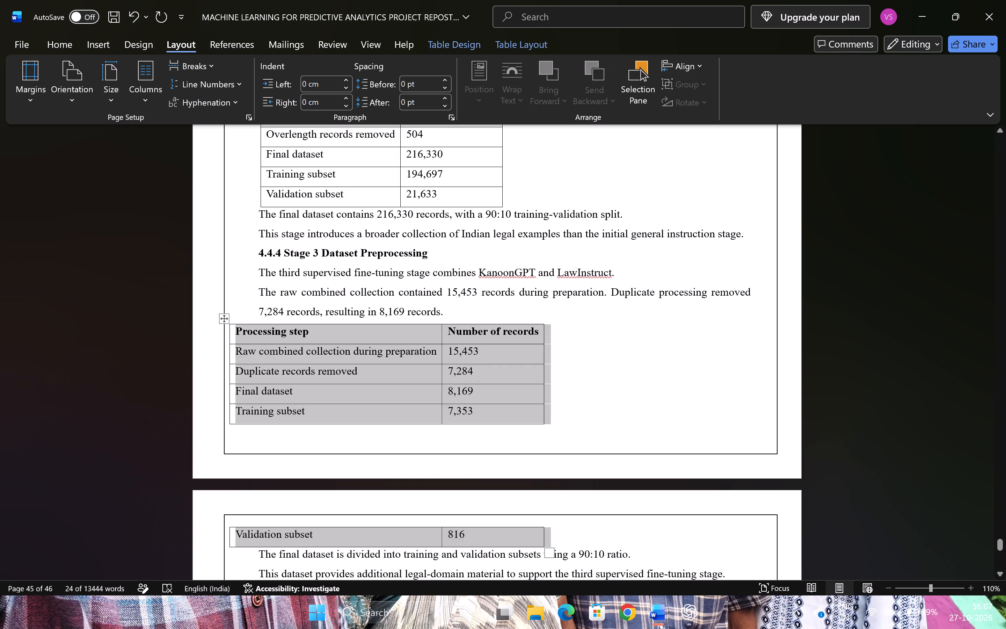
# Shift the section 4.4.4 Processing step table straight rightward to line up with the body text, without the following paragraphs wrapping beside it.
pyautogui.moveTo(225, 320); pyautogui.dragTo(259, 317)
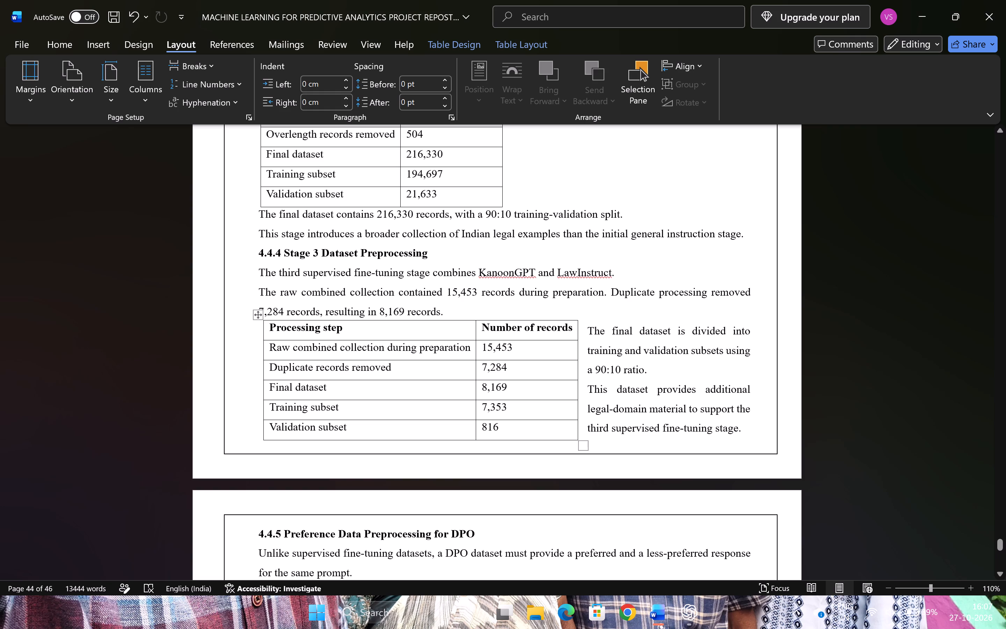
pyautogui.hotkey('ctrl', 'z')
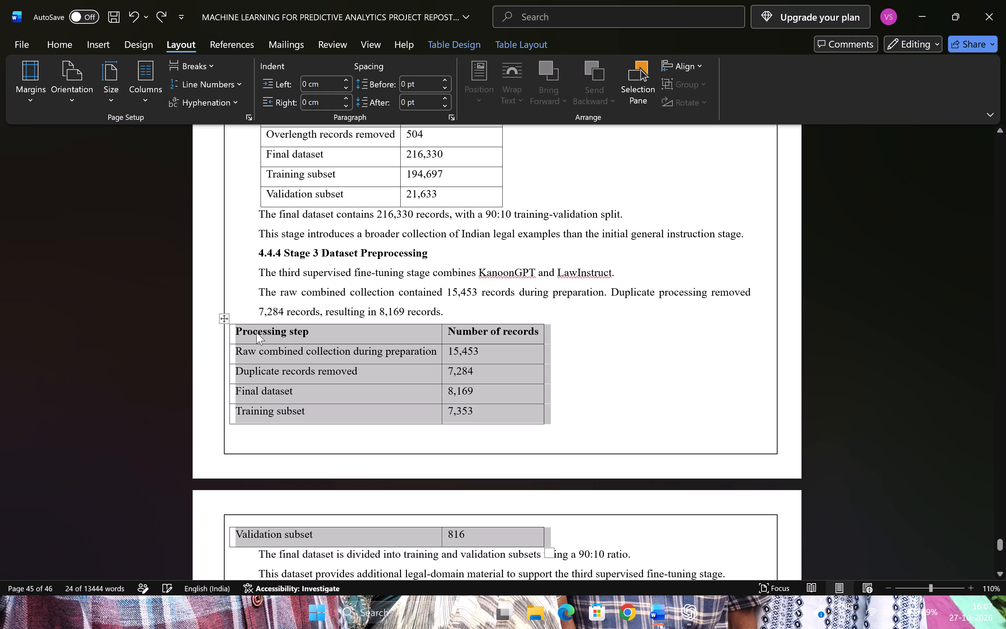
pyautogui.moveTo(227, 320); pyautogui.dragTo(256, 320)
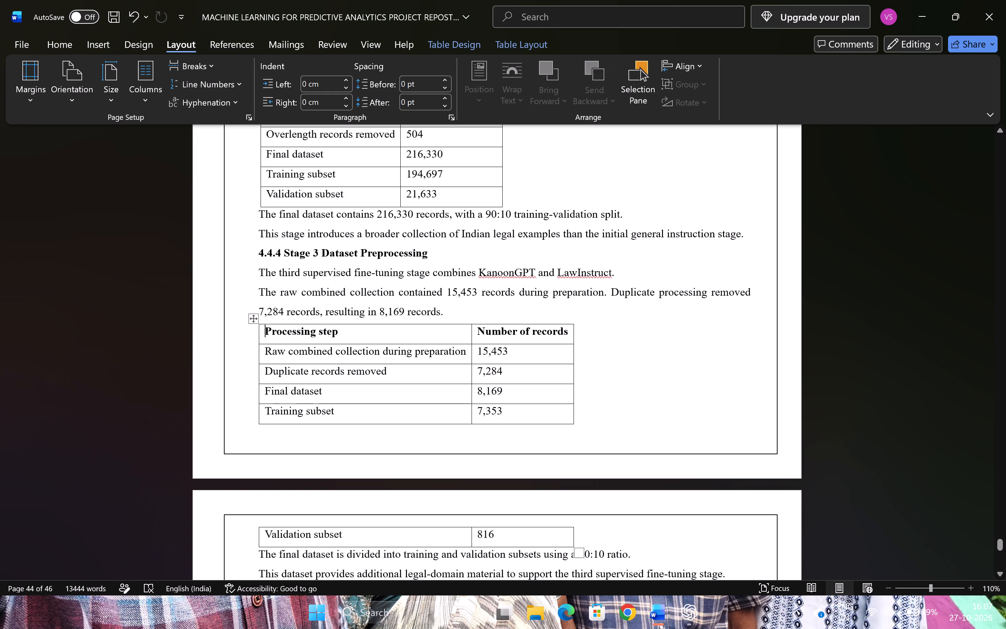
# Set the left and right indents of the whole Field/Description table in section 4.4.5 to 0 cm.
pyautogui.scroll(-6, 384, 340)
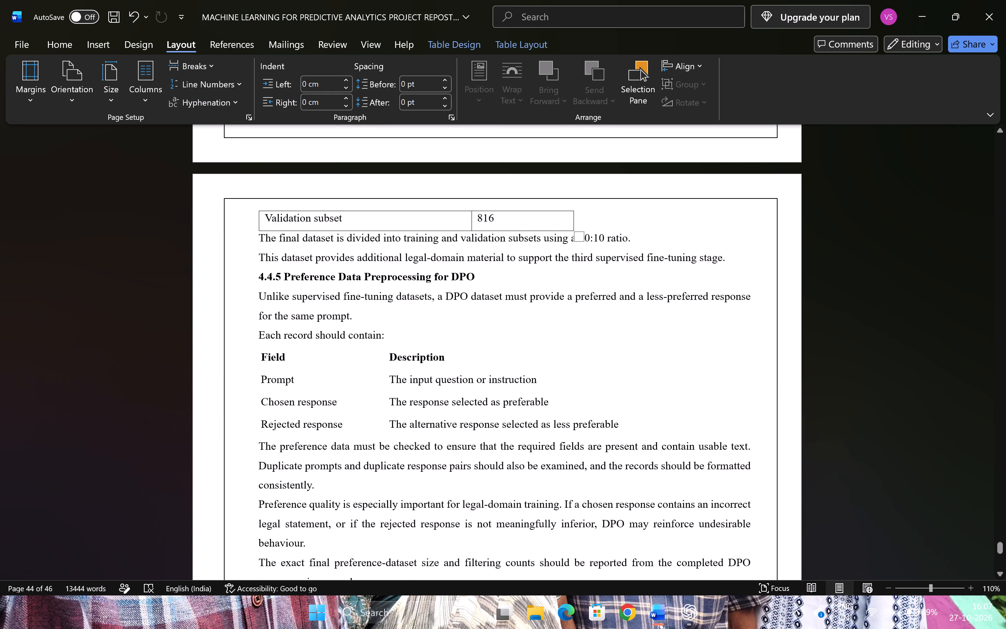
pyautogui.click(535, 399)
pyautogui.click(225, 347)
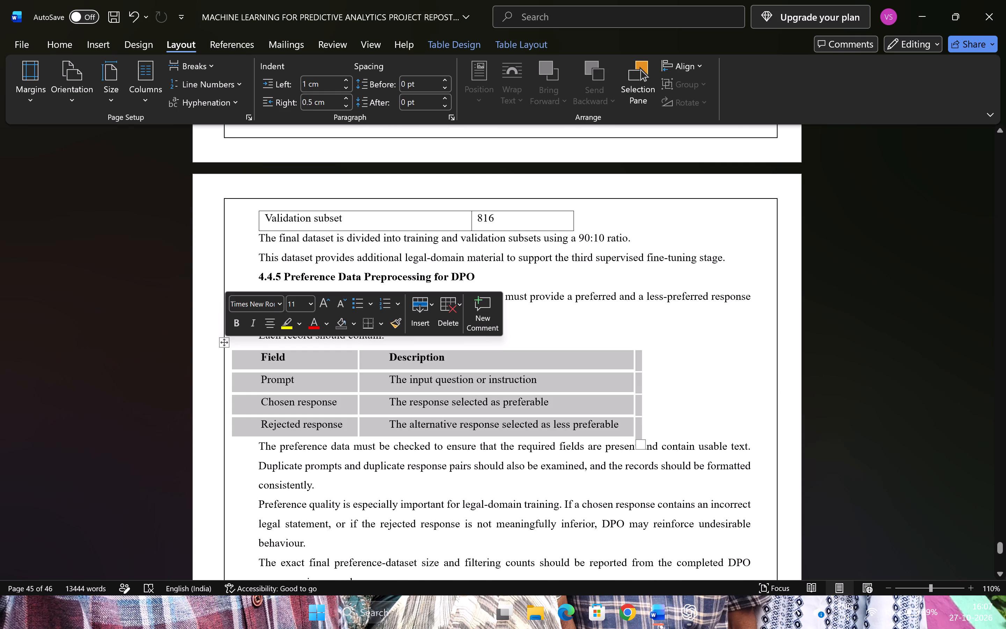
pyautogui.click(330, 88)
pyautogui.press('0')
pyautogui.press('Return')
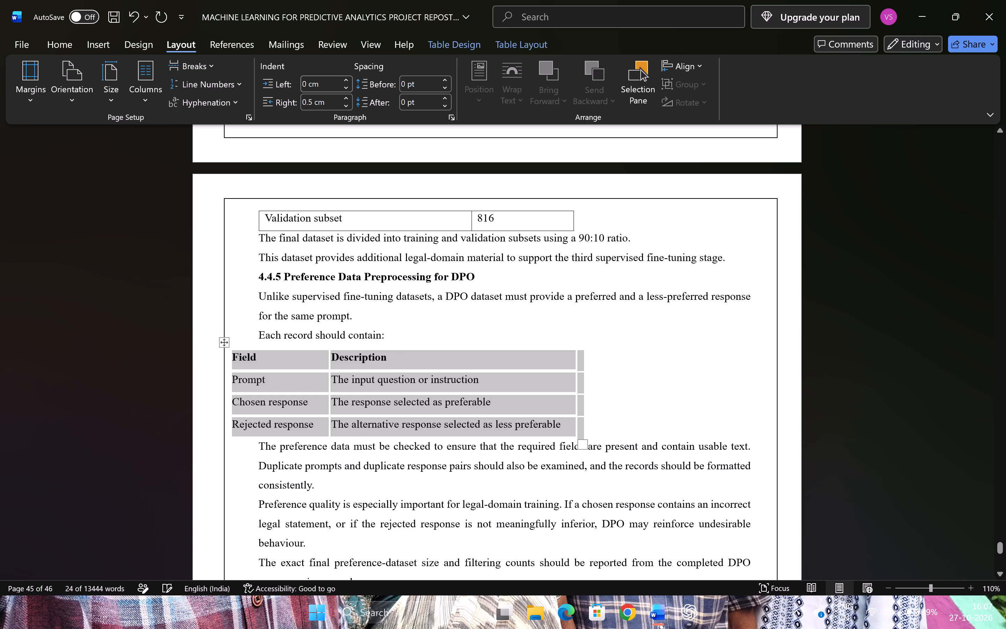
pyautogui.click(321, 99)
pyautogui.press('0')
pyautogui.press('Return')
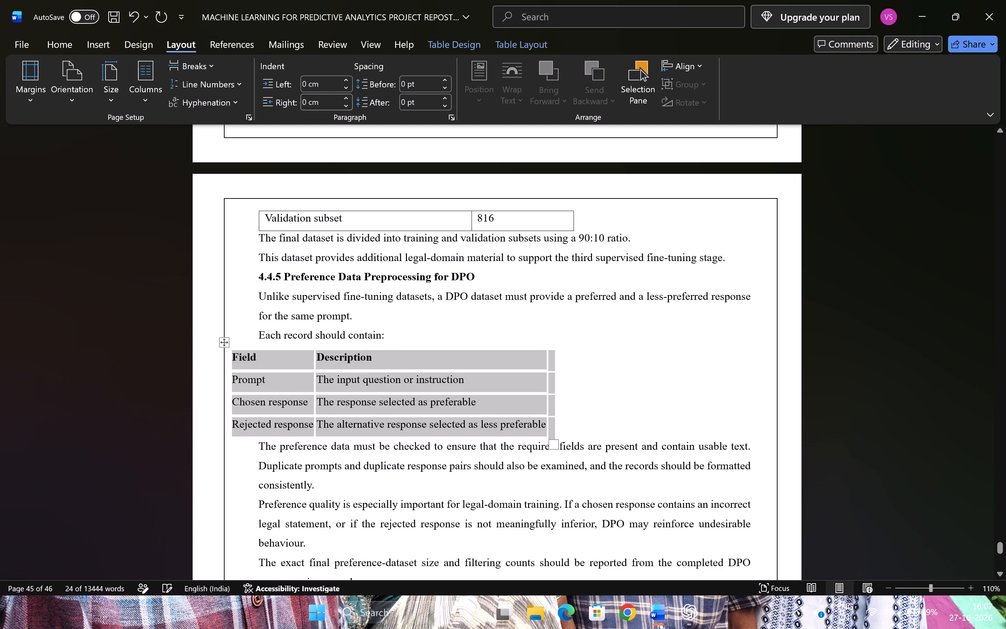
# Apply the plain grid table style with all borders to the Field/Description table in section 4.4.5.
pyautogui.click(437, 43)
pyautogui.click(224, 86)
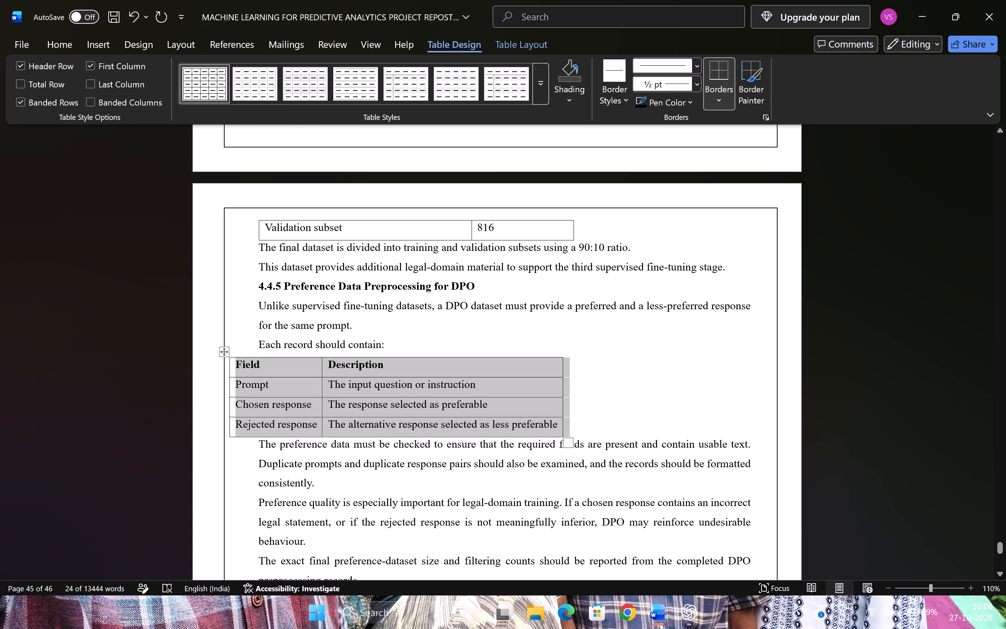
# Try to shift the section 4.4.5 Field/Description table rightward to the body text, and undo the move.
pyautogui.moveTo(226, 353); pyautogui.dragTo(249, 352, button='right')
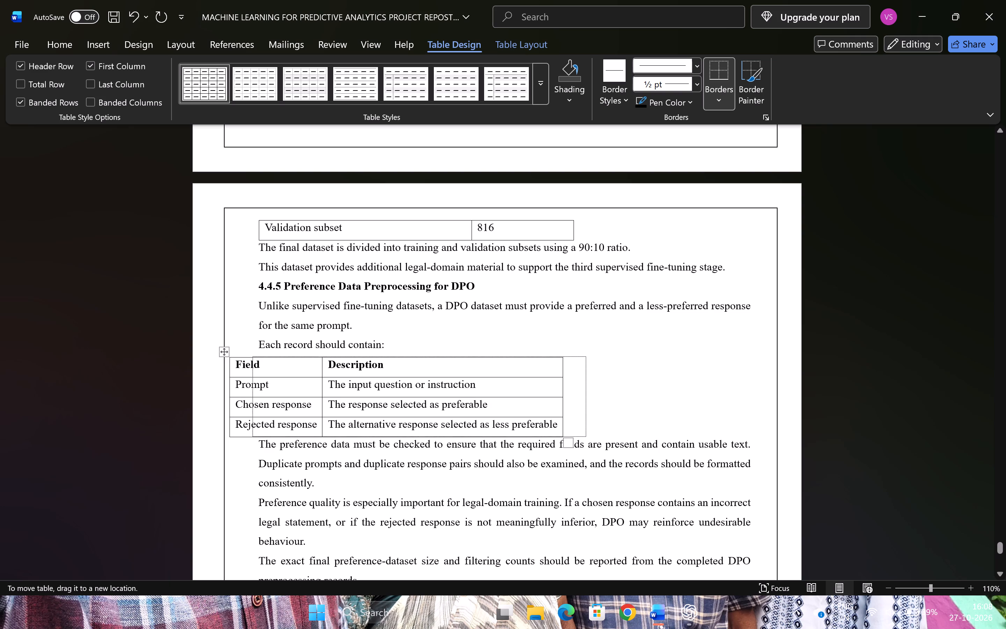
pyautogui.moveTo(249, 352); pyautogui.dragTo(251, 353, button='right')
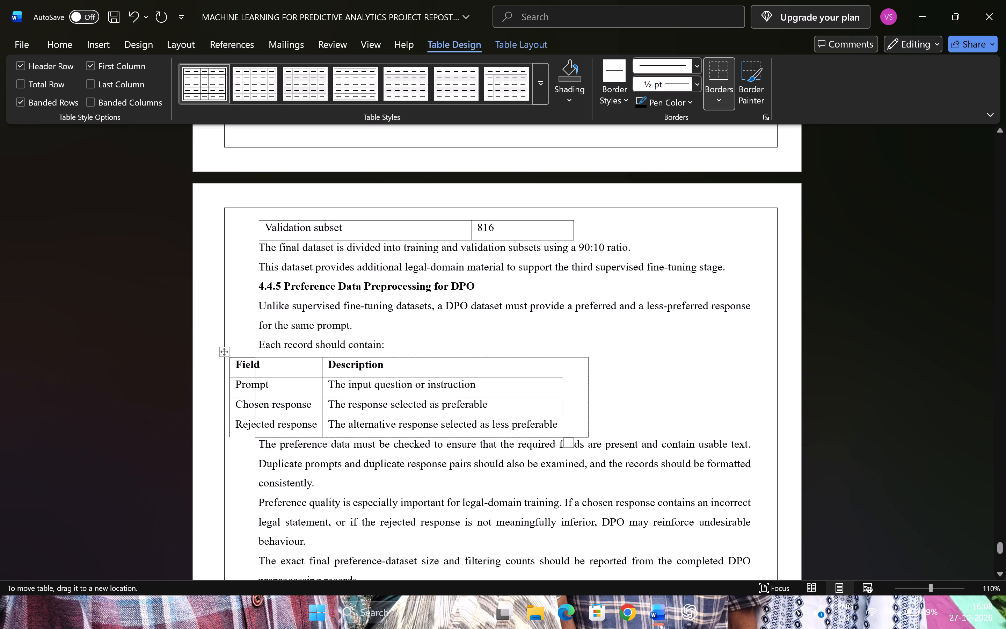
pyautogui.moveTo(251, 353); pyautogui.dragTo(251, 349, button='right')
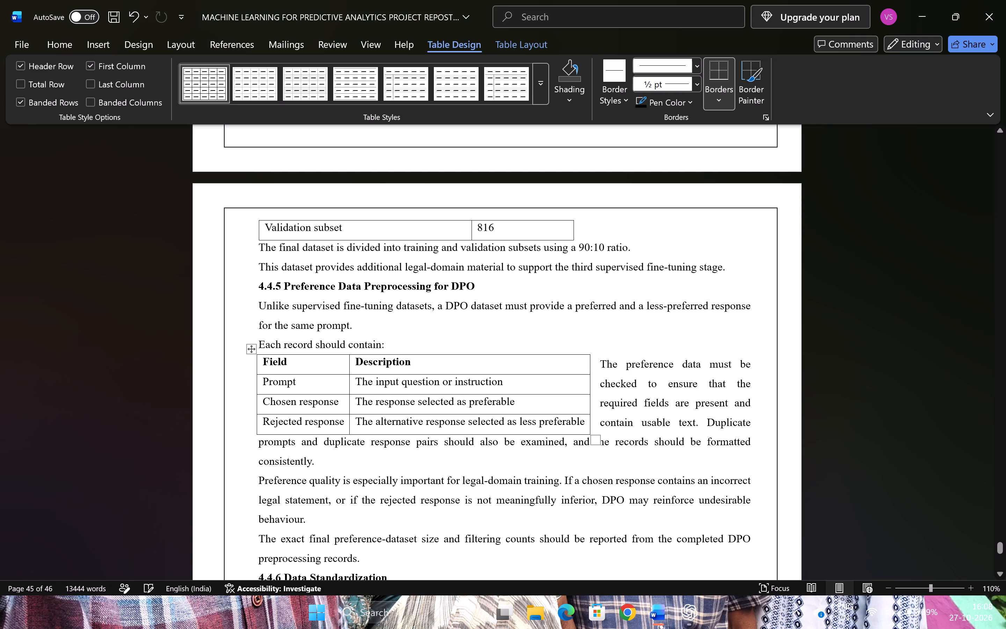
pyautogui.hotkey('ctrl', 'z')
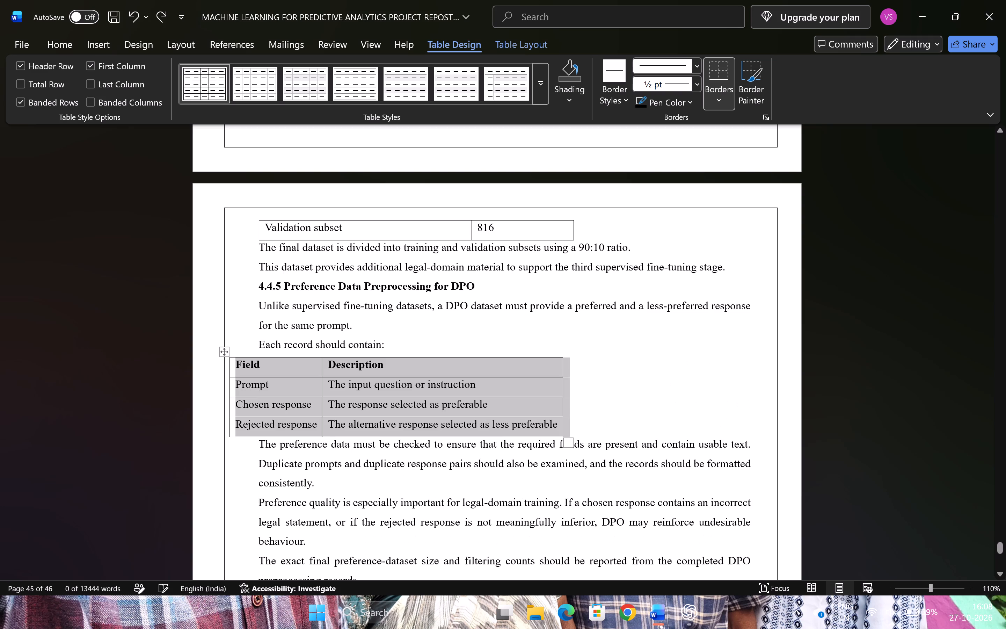
# Shift the section 4.4.5 Field/Description table straight rightward to line up with the body text, keeping the following paragraph below it.
pyautogui.moveTo(224, 353); pyautogui.dragTo(261, 354)
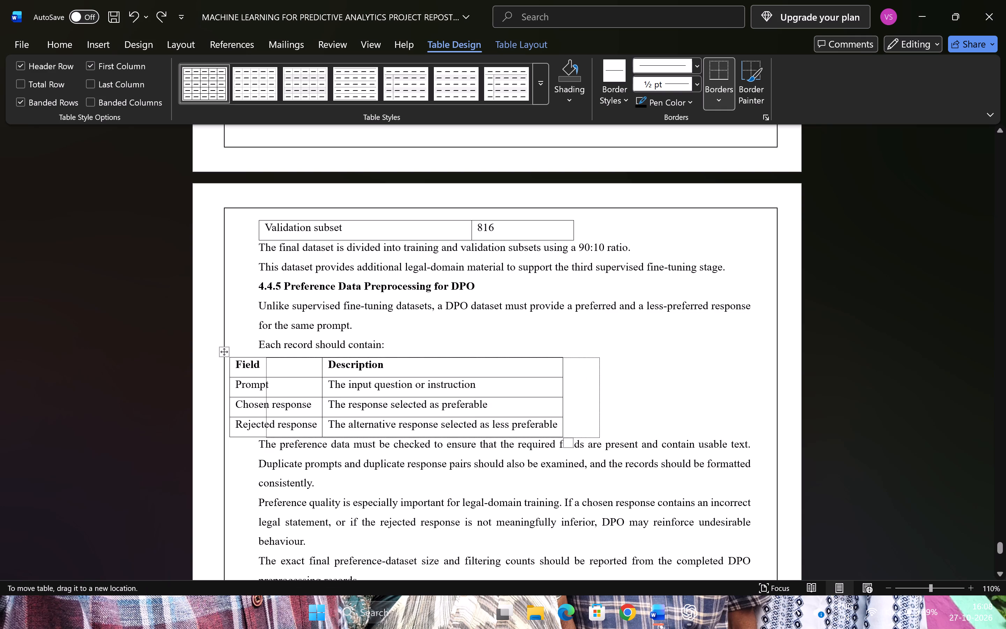
pyautogui.moveTo(261, 354); pyautogui.dragTo(254, 352)
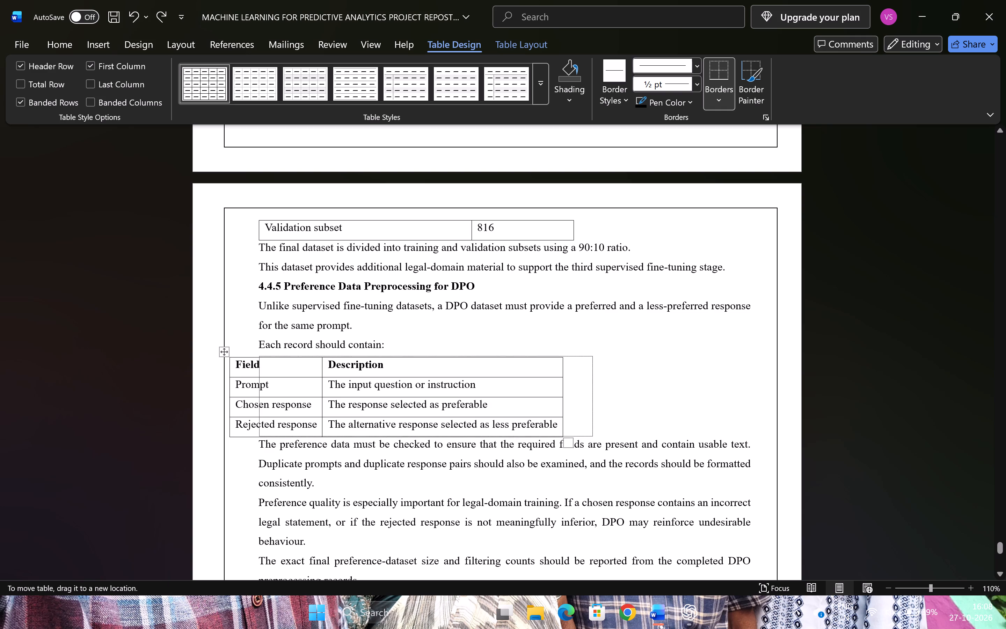
pyautogui.moveTo(254, 352); pyautogui.dragTo(254, 353)
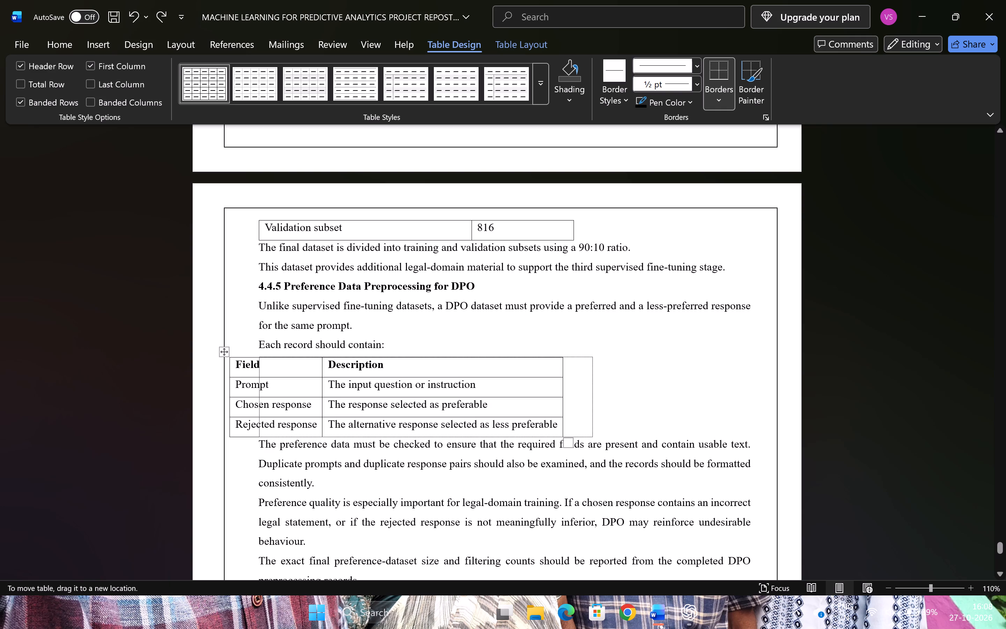
pyautogui.moveTo(254, 353); pyautogui.dragTo(254, 353)
pyautogui.click(531, 333)
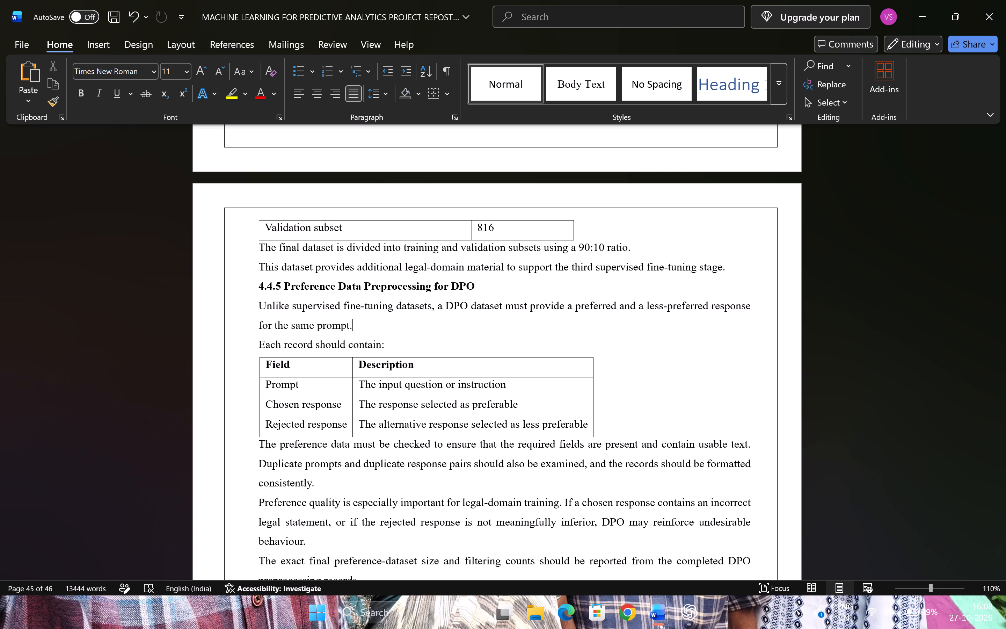
# Set the left indent of the eight data-quality bullets in section 4.4.9 to 1 cm, keeping their text intact.
pyautogui.scroll(-3, 531, 333)
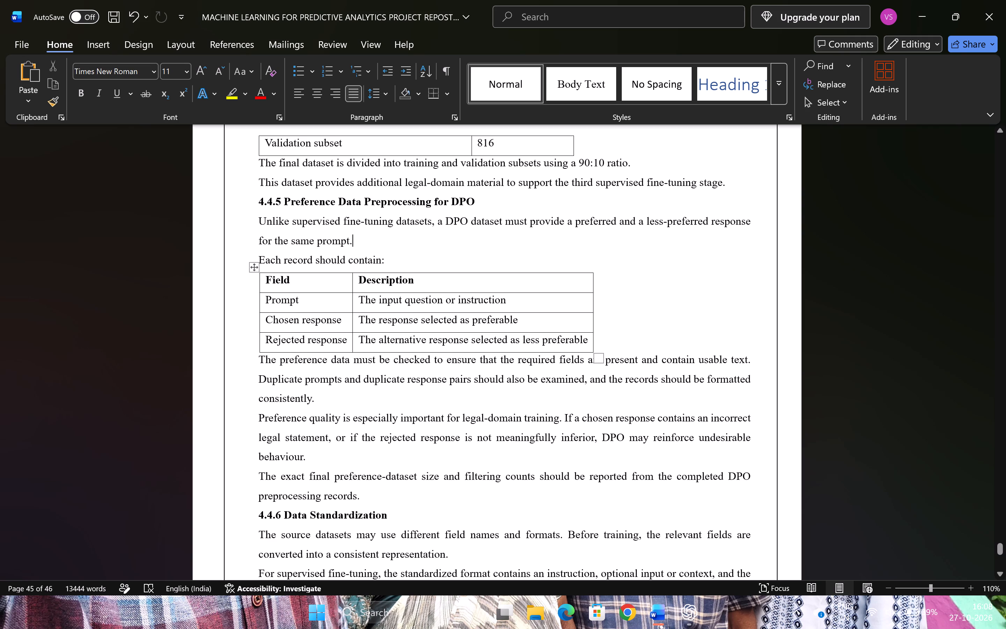
pyautogui.scroll(-10, 683, 364)
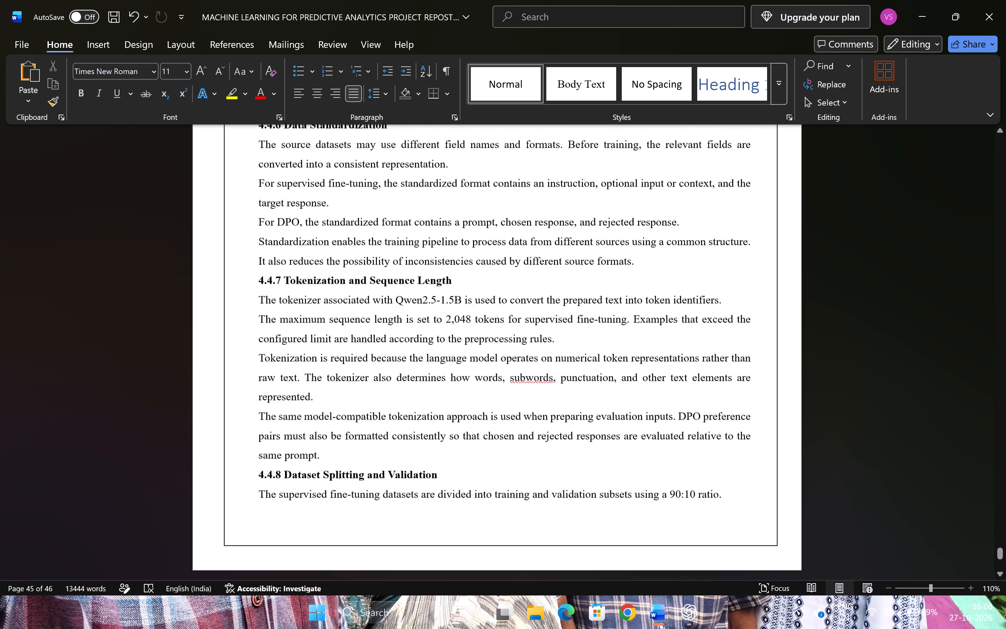
pyautogui.scroll(-5, 683, 364)
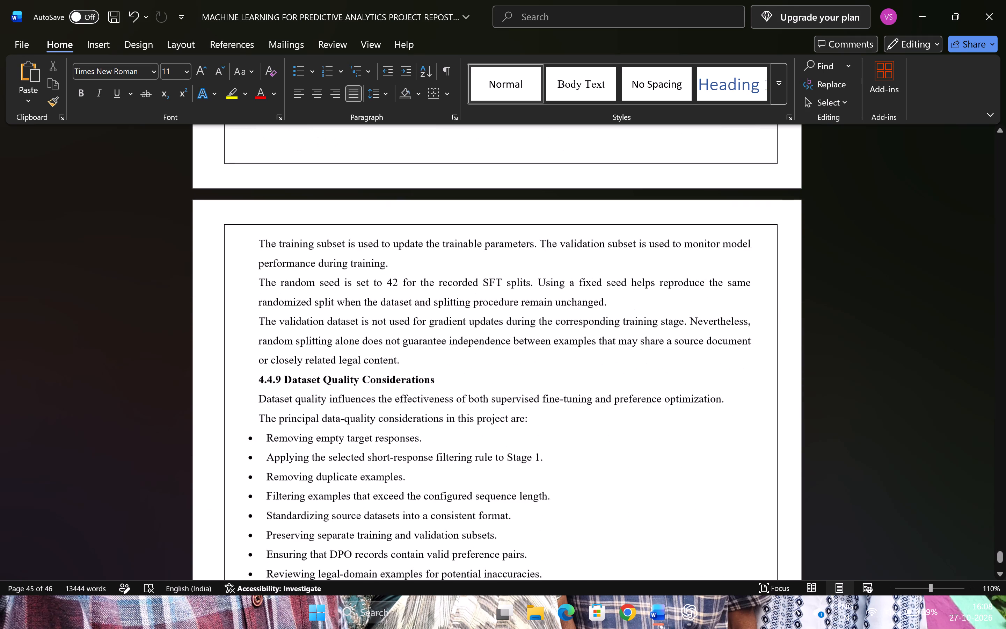
pyautogui.scroll(-2, 683, 364)
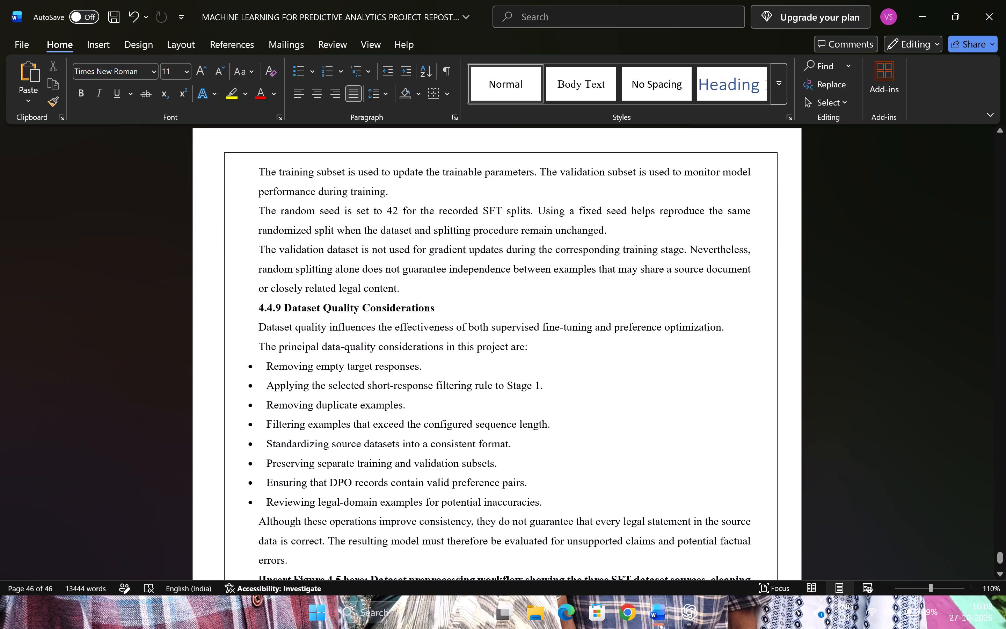
pyautogui.click(565, 505)
pyautogui.moveTo(565, 505); pyautogui.dragTo(272, 369, button='right')
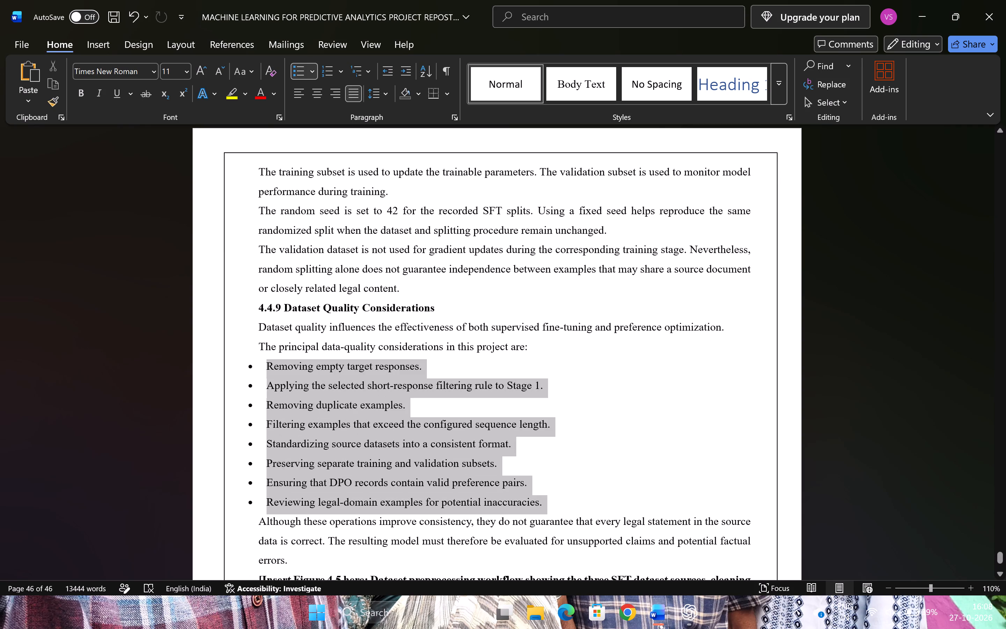
pyautogui.moveTo(272, 369); pyautogui.dragTo(270, 369, button='right')
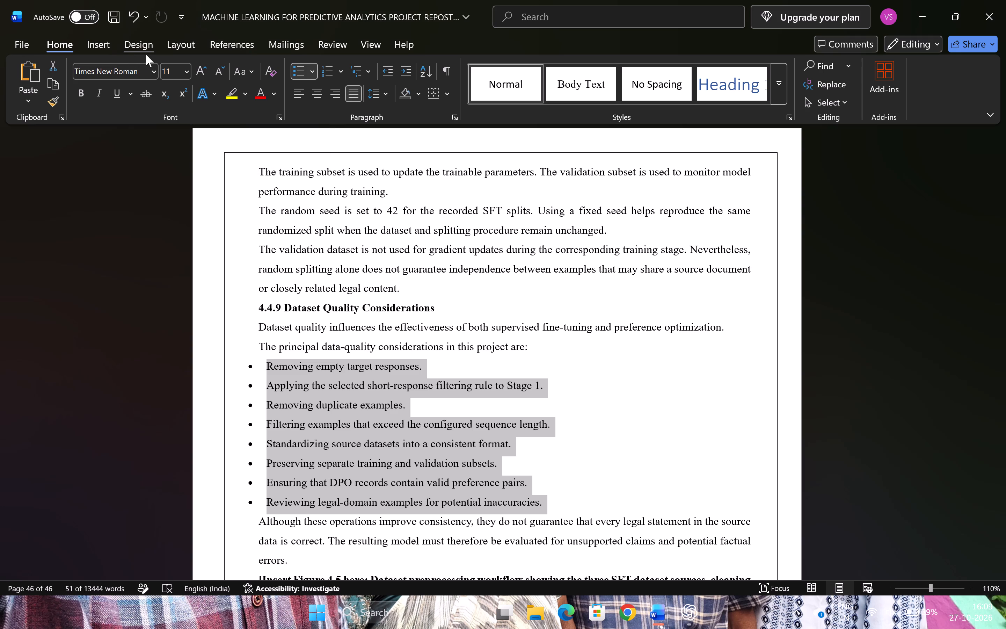
pyautogui.click(168, 44)
pyautogui.click(327, 81)
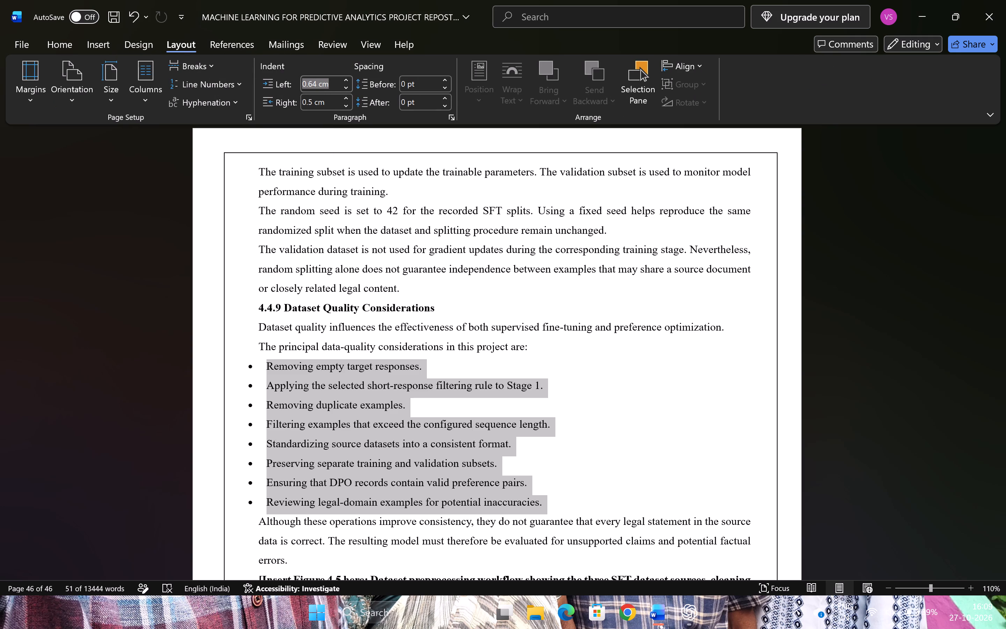
pyautogui.press('1')
pyautogui.press('Return')
pyautogui.press('\\')
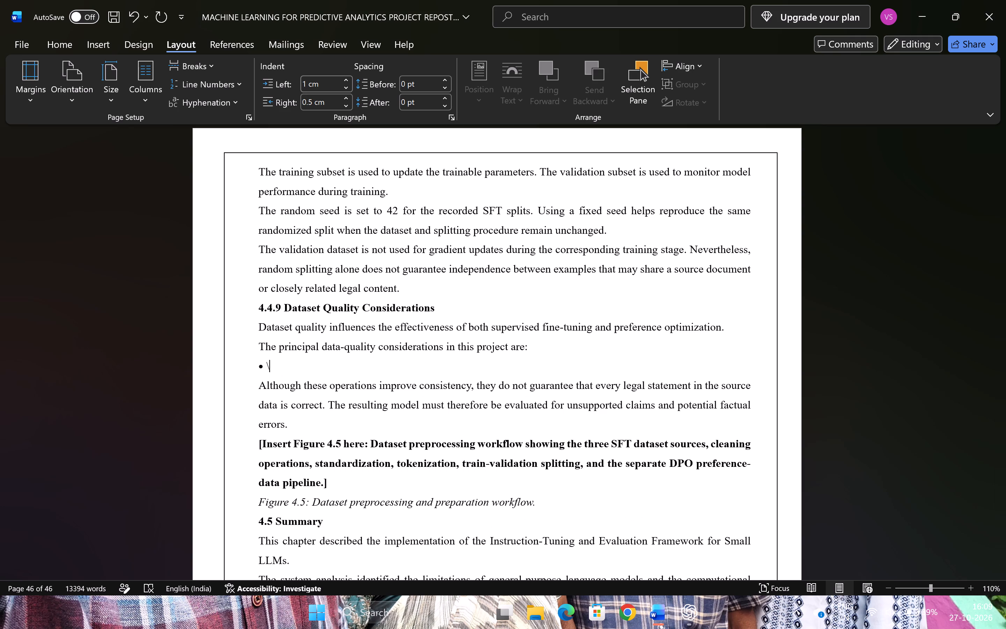
pyautogui.hotkey('ctrl', 'z')
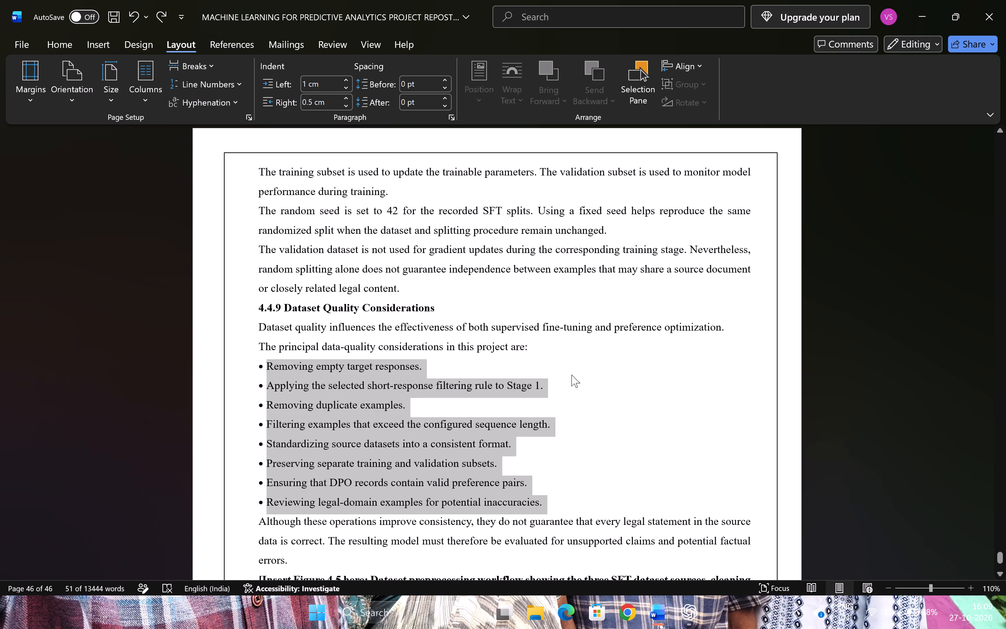
pyautogui.click(578, 389)
# Review the rest of Chapter 4, from the section 4.4.9 bullets through the Figure 4.5 placeholder and the 4.5 Summary.
pyautogui.scroll(-1, 578, 389)
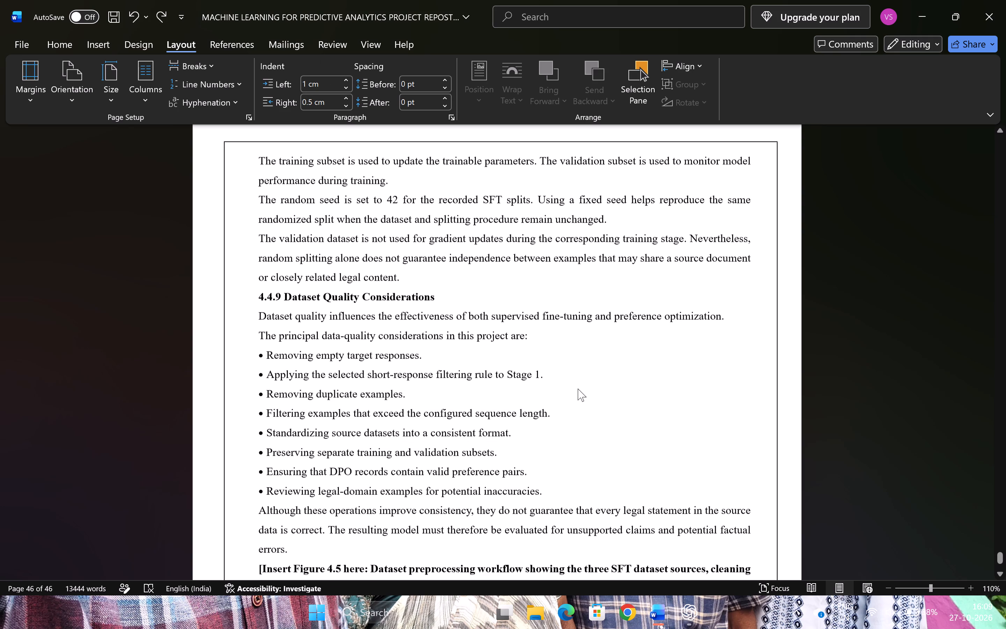
pyautogui.scroll(-1, 578, 389)
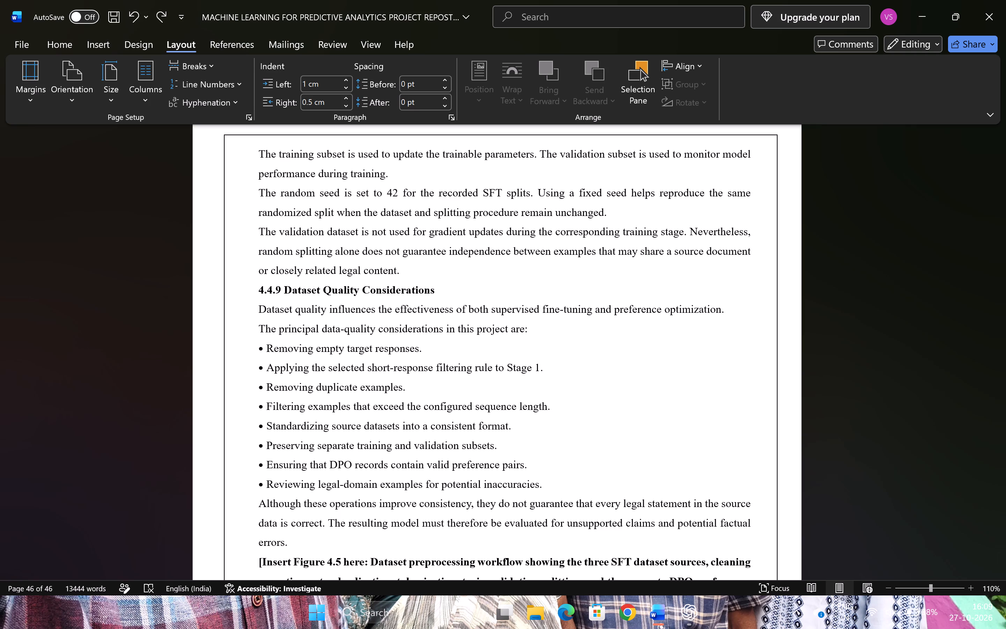
pyautogui.scroll(-5, 578, 389)
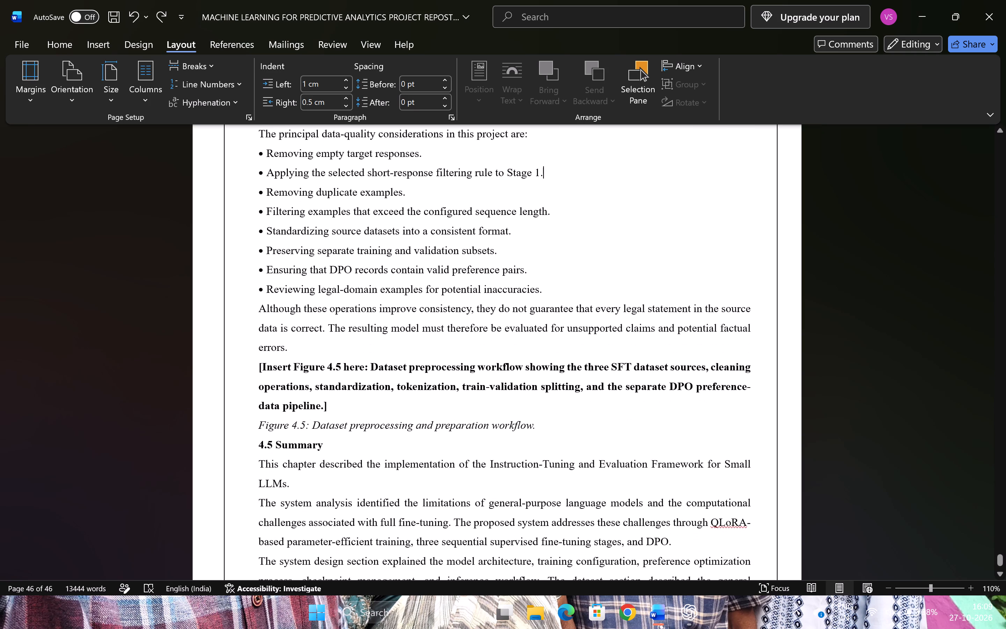
pyautogui.scroll(-10, 578, 389)
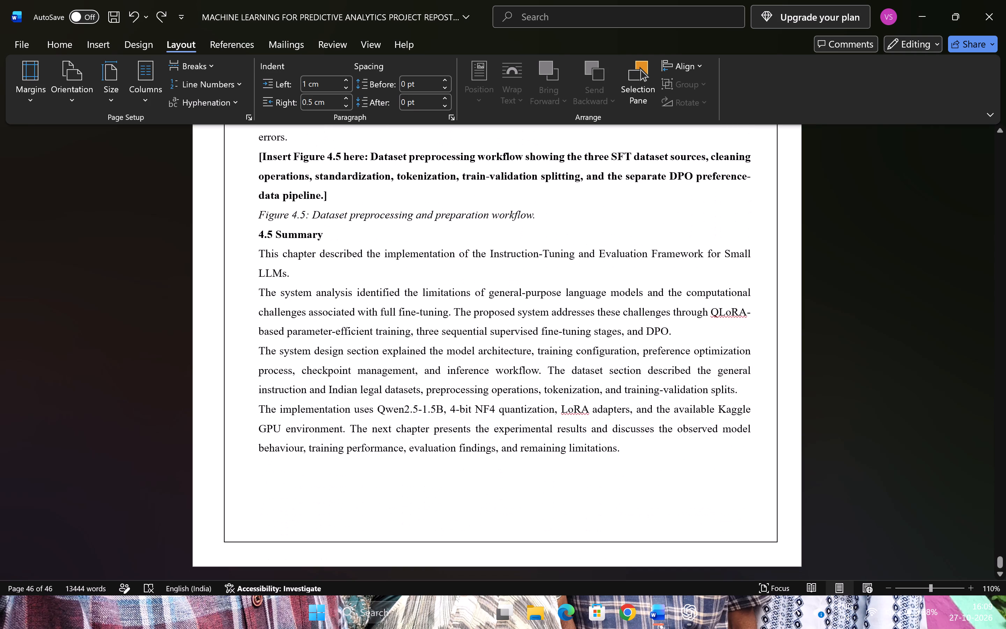
pyautogui.scroll(-1, 578, 389)
pyautogui.keyDown('ctrl'); pyautogui.scroll(-3, 578, 389); pyautogui.keyUp('ctrl')
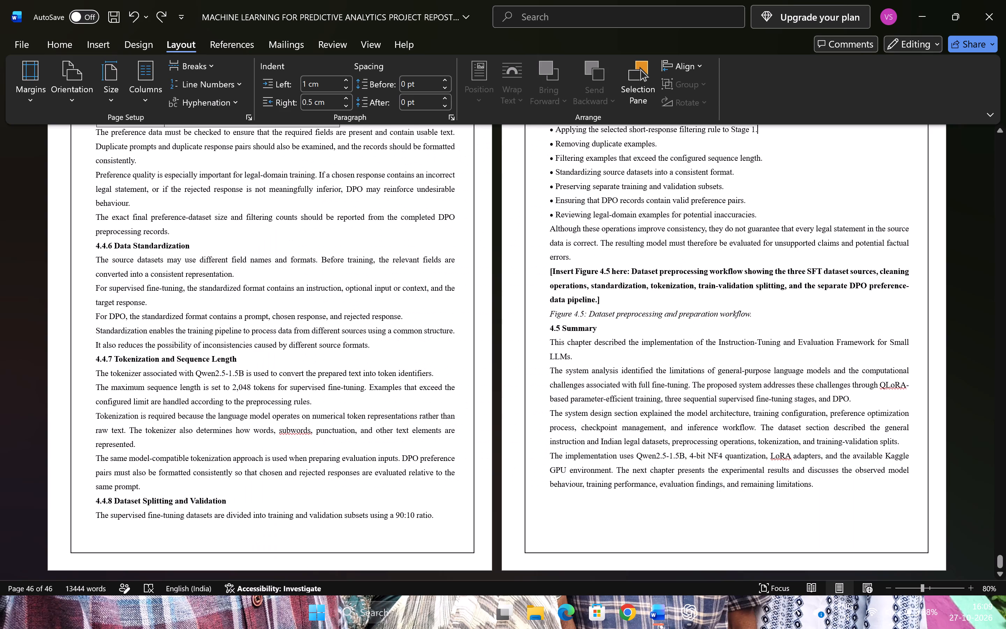
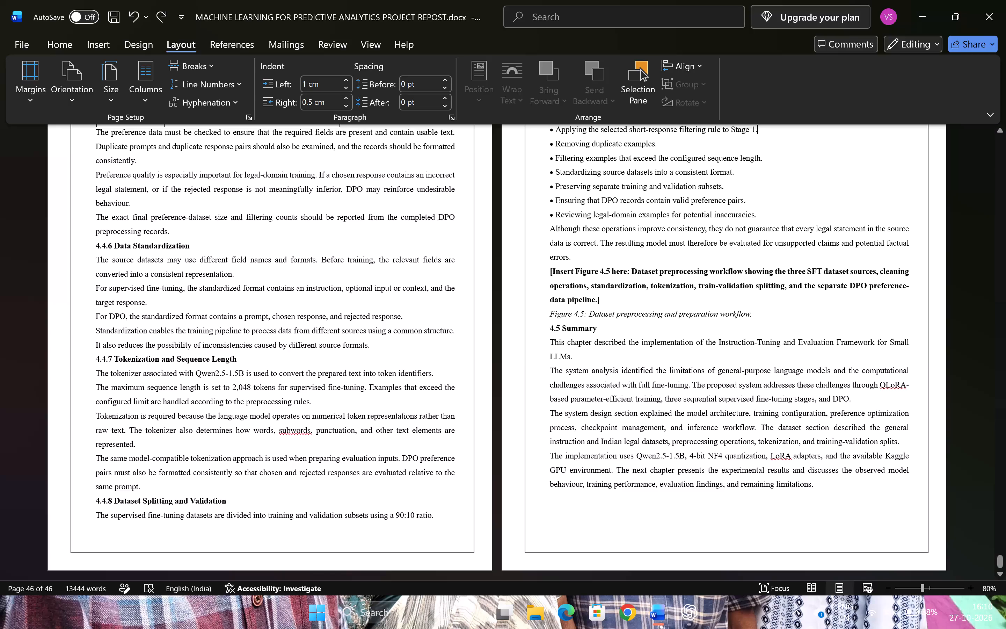
# Review Chapter 4 backwards from the 4.5 Summary to the section 4.2 requirements, checking the layout and figure placeholders.
pyautogui.scroll(-2, 655, 367)
pyautogui.scroll(5, 652, 436)
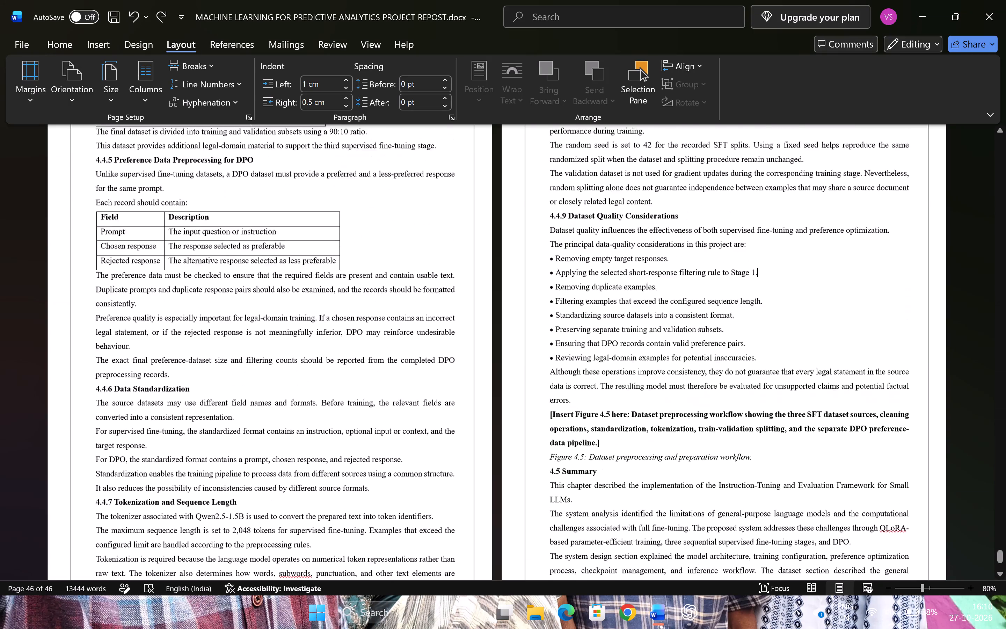
pyautogui.scroll(16, 652, 436)
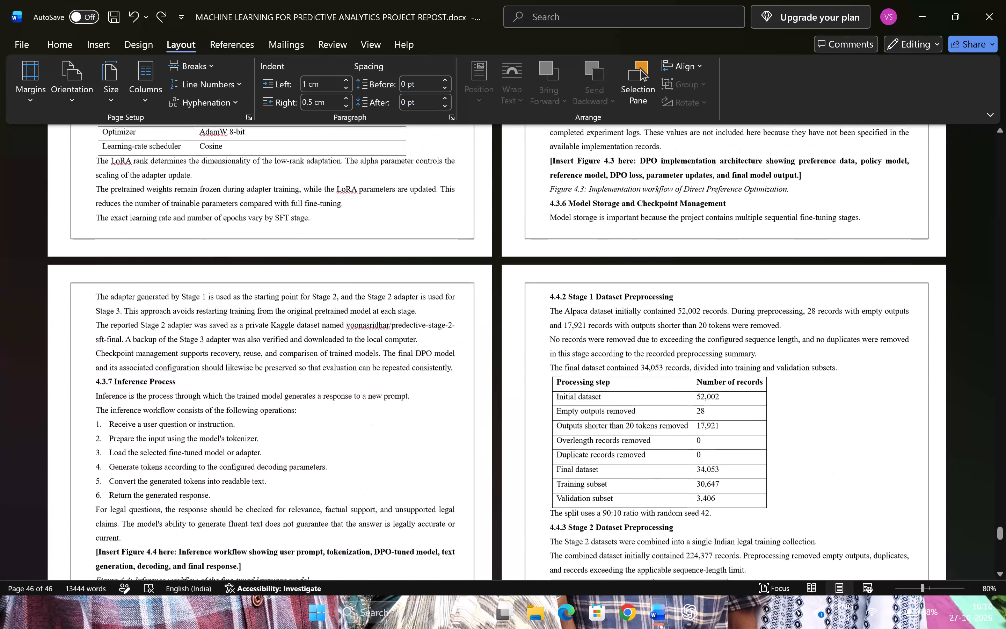
pyautogui.scroll(8, 652, 436)
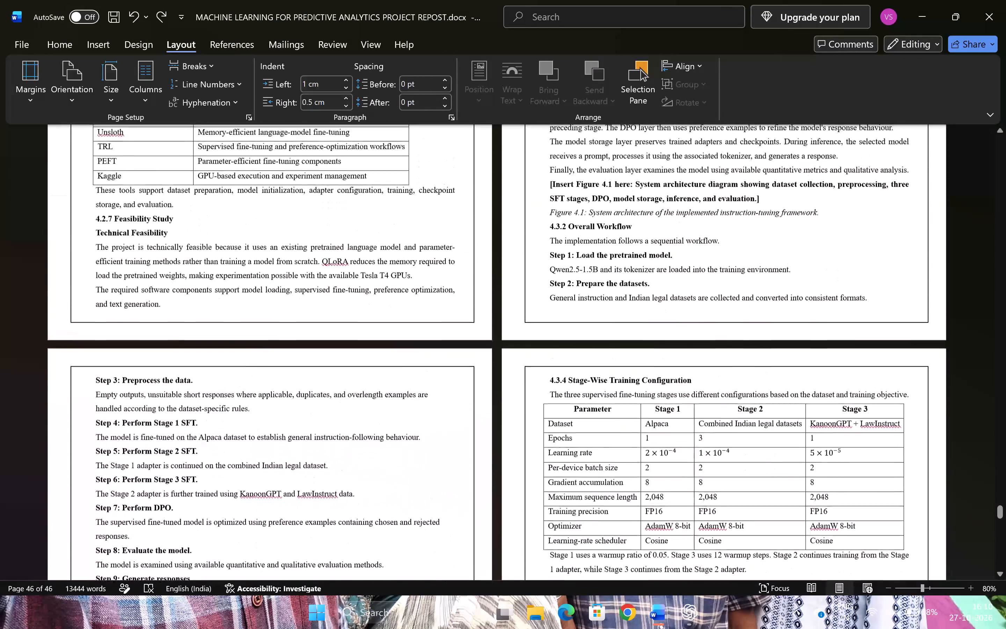
pyautogui.scroll(3, 652, 436)
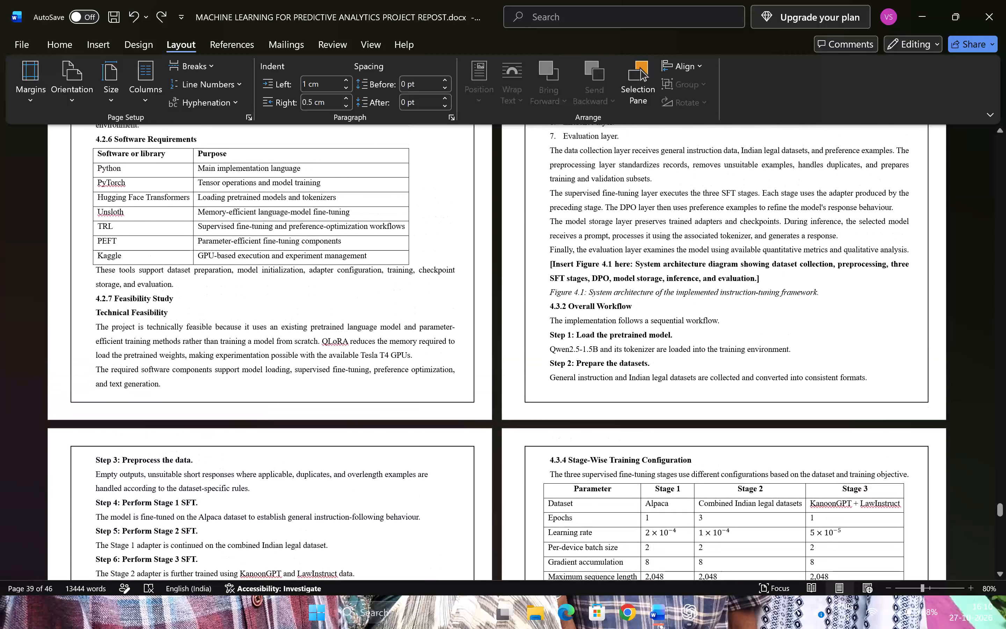
pyautogui.scroll(8, 652, 436)
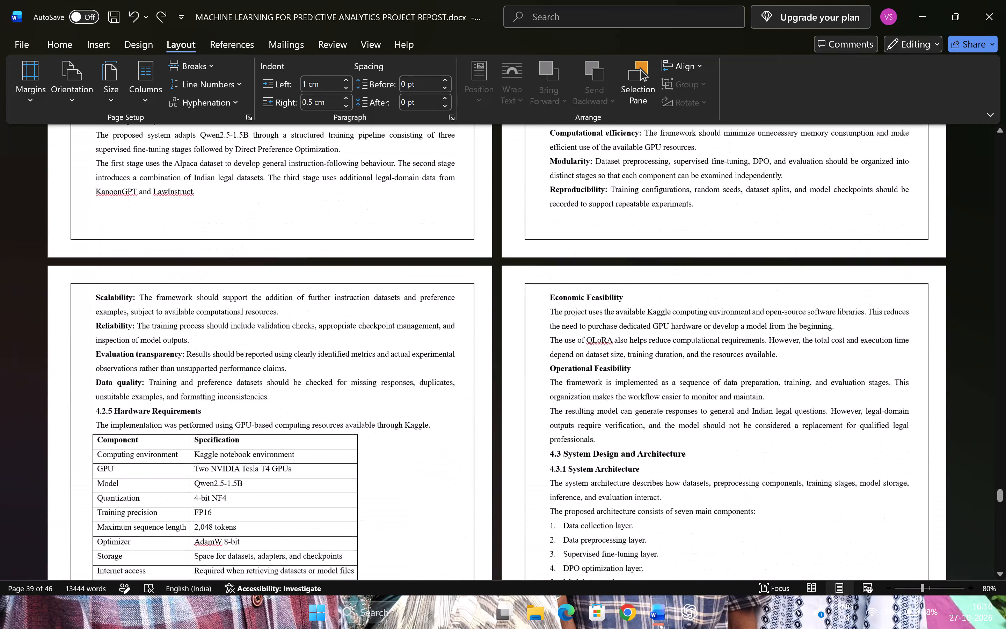
pyautogui.scroll(4, 652, 436)
pyautogui.scroll(-1, 652, 436)
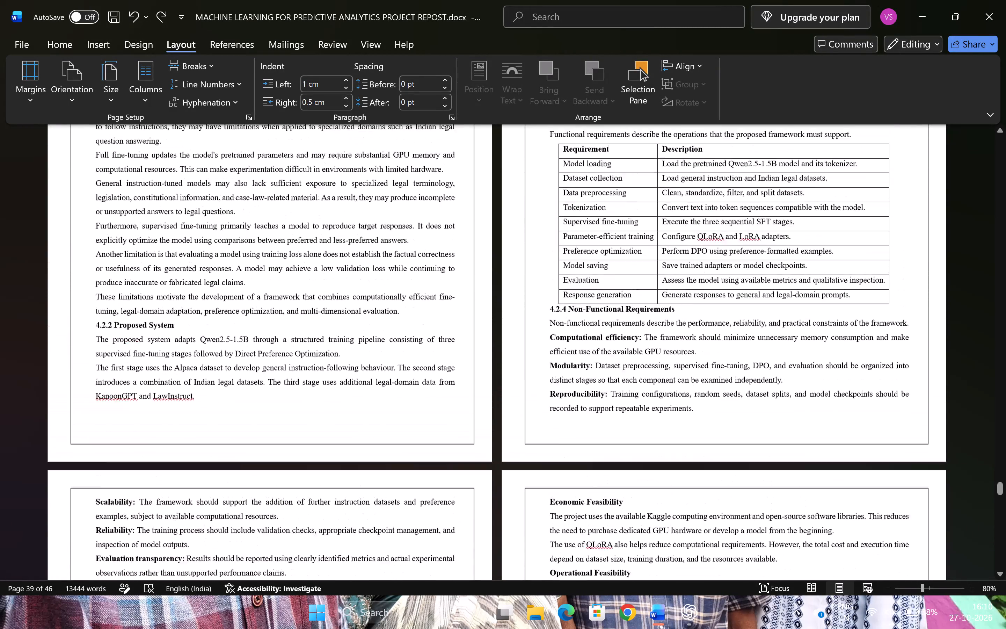
pyautogui.scroll(-5, 652, 436)
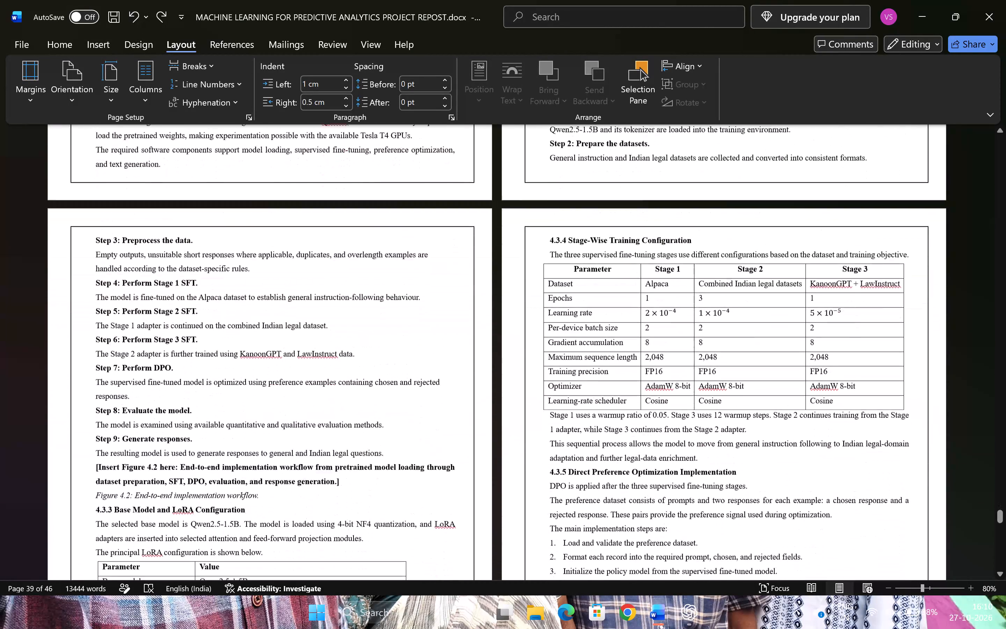
pyautogui.scroll(-4, 652, 436)
pyautogui.scroll(1, 652, 436)
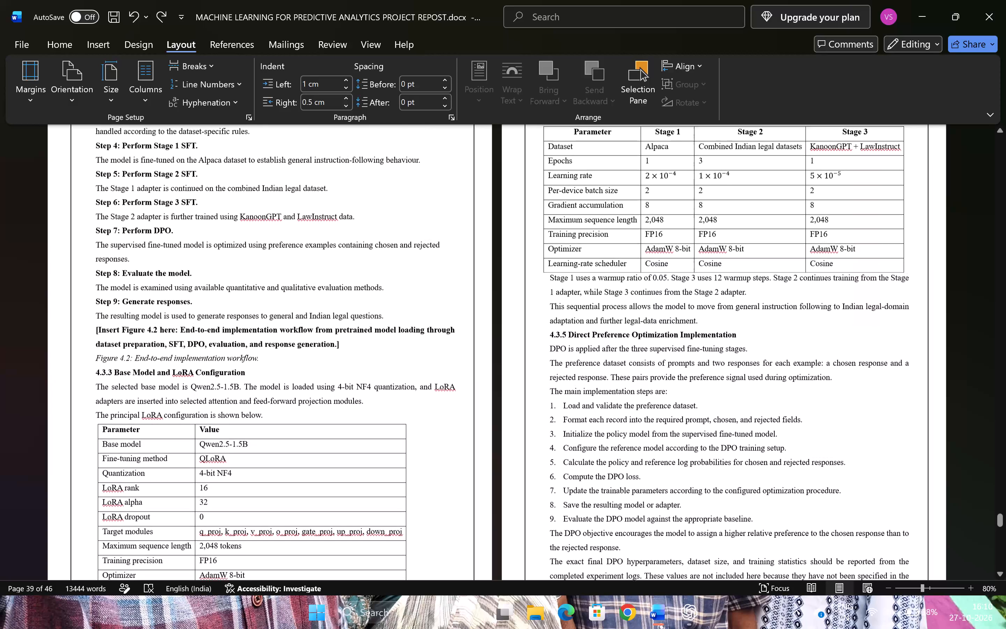
pyautogui.scroll(1, 652, 436)
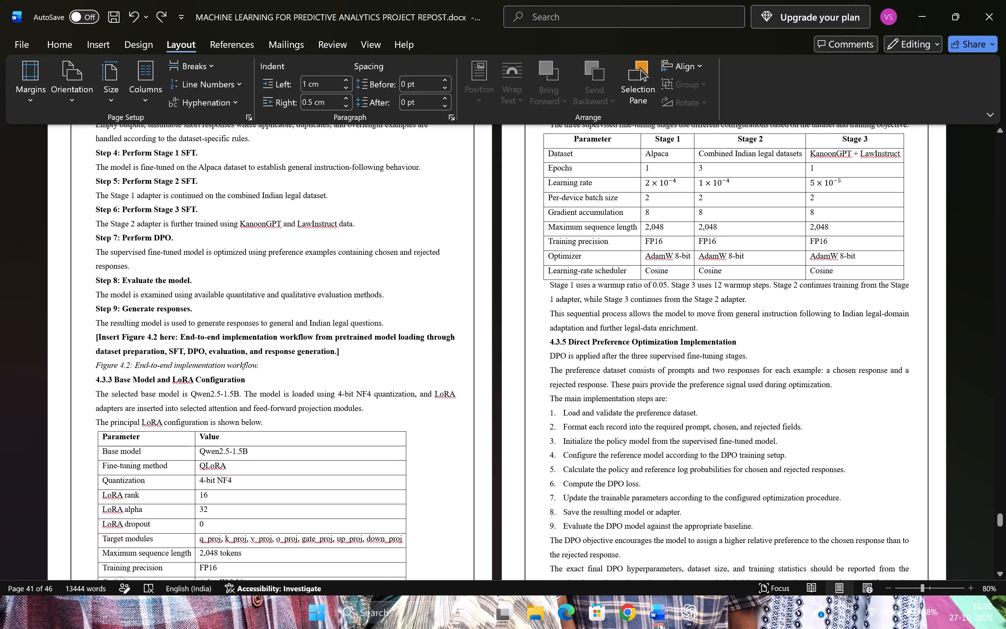
pyautogui.moveTo(311, 365); pyautogui.dragTo(94, 339)
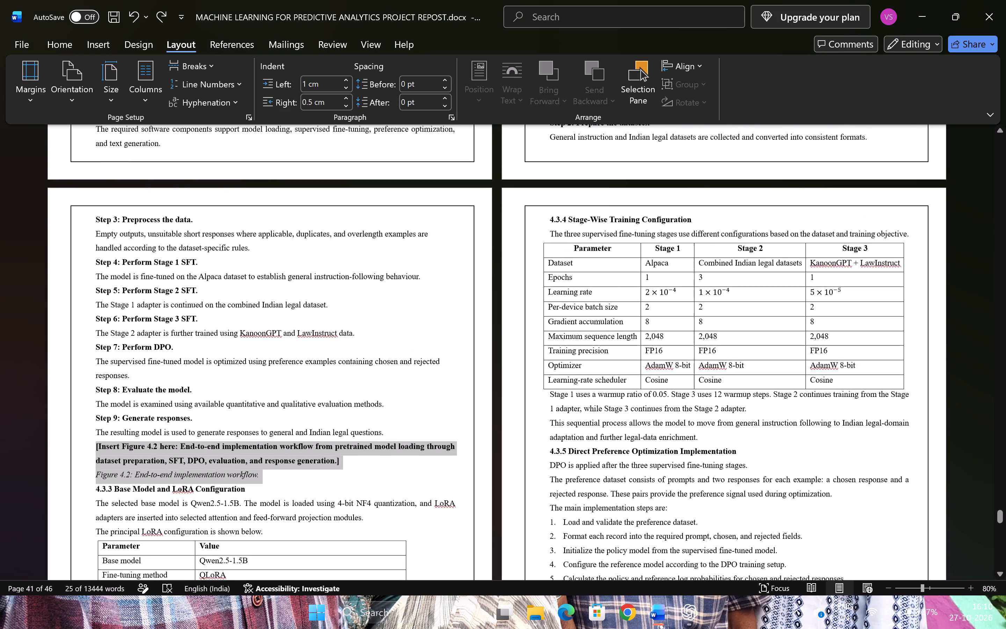
pyautogui.scroll(4, 367, 266)
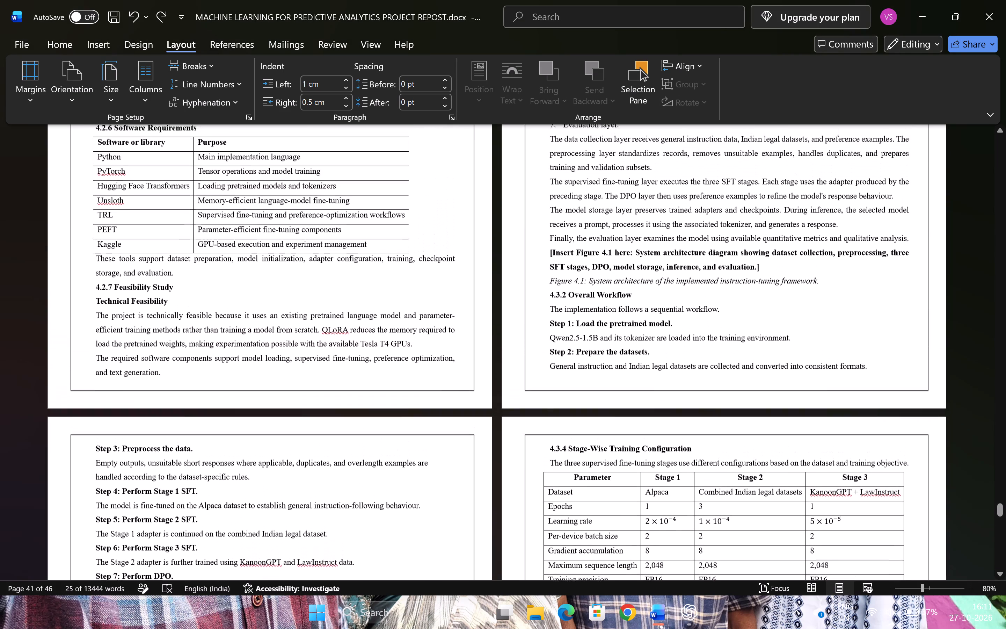
pyautogui.scroll(1, 367, 266)
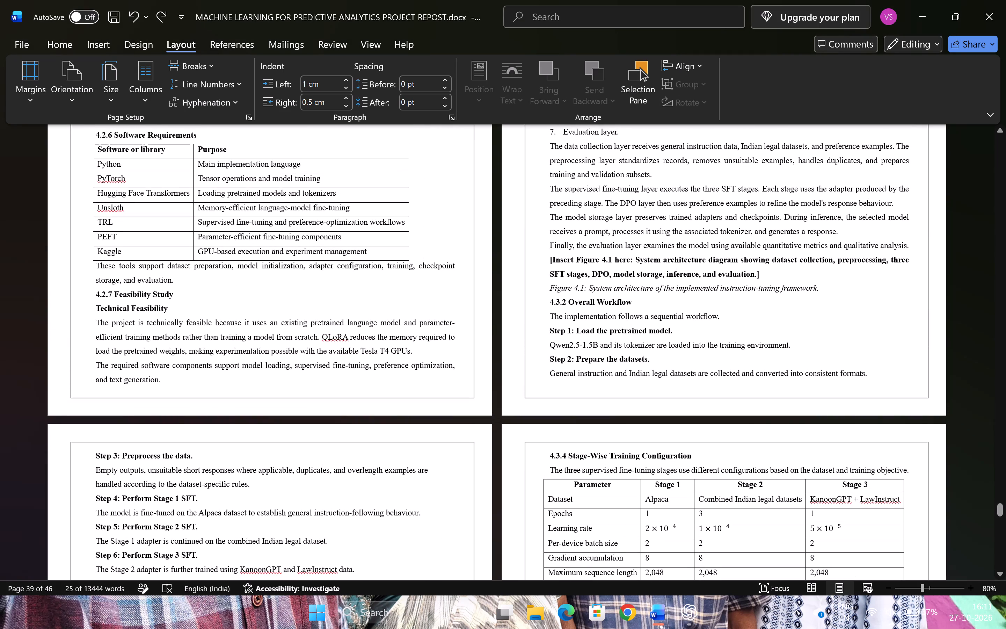
pyautogui.moveTo(832, 285); pyautogui.dragTo(555, 262)
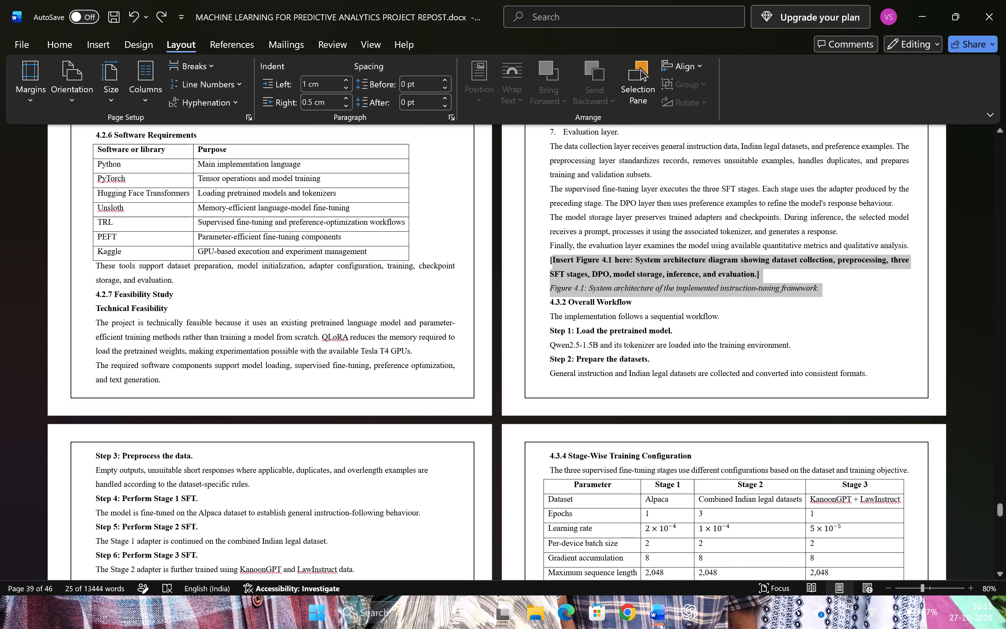
pyautogui.moveTo(555, 262); pyautogui.dragTo(544, 262)
pyautogui.press('BackSpace')
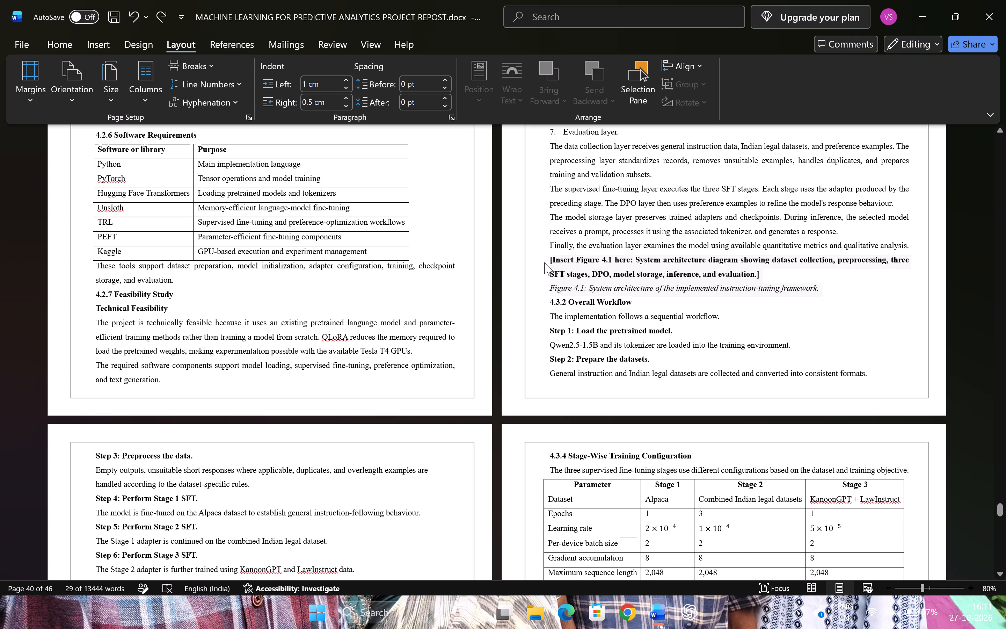
pyautogui.press('Return')
pyautogui.press('Return')
pyautogui.press('Return')
pyautogui.press('Return')
pyautogui.press('Return')
pyautogui.press('Return')
pyautogui.press('Return')
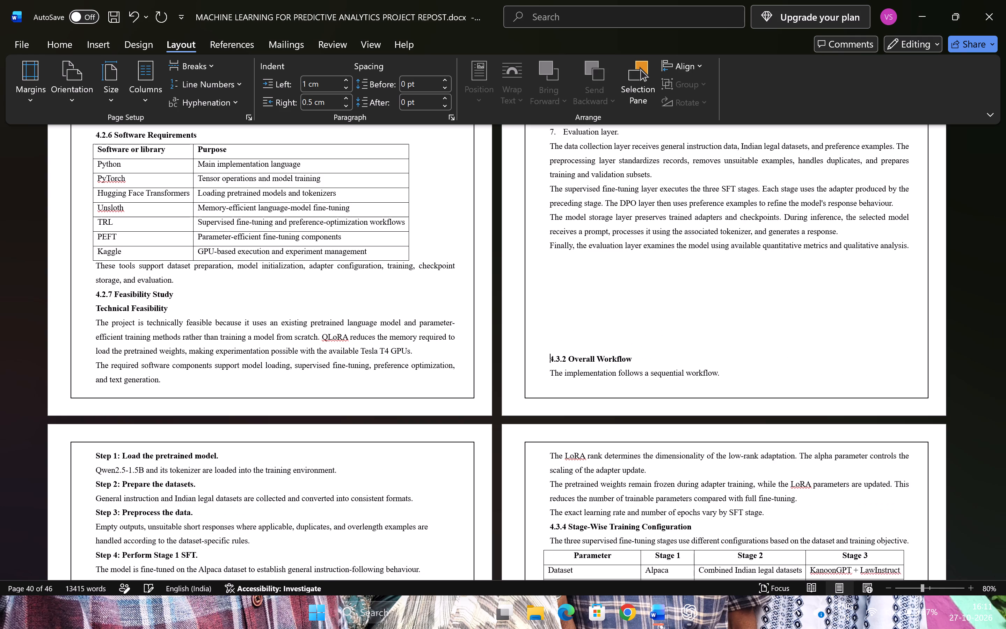
pyautogui.press('Return')
pyautogui.press('Return')
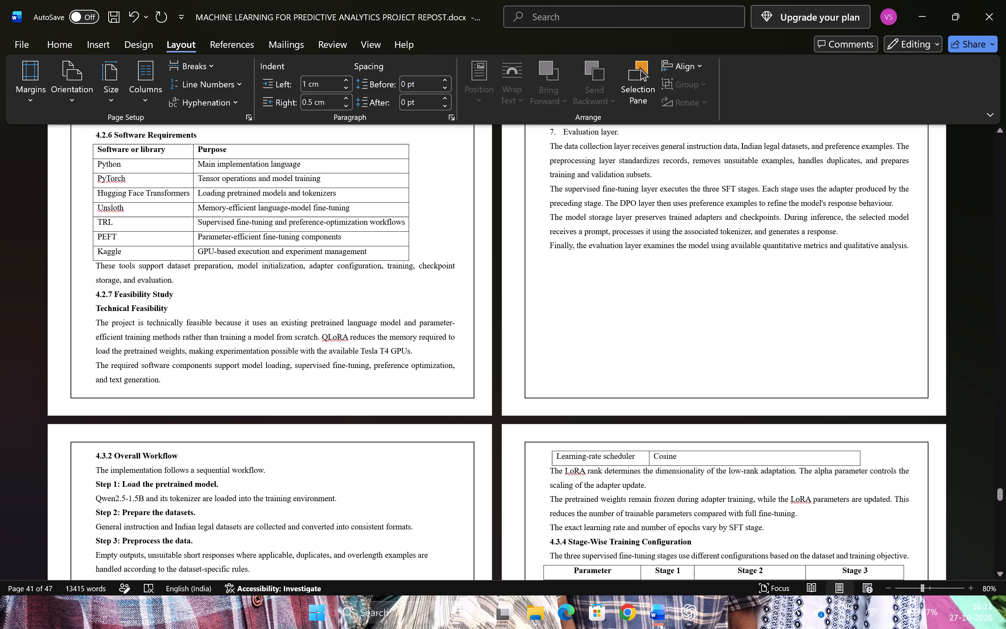
# Paste the copied Figure 4.1 image on the first blank line after the section 4.3.1 text and select the picture.
pyautogui.click(586, 262)
pyautogui.hotkey('ctrl', 'v')
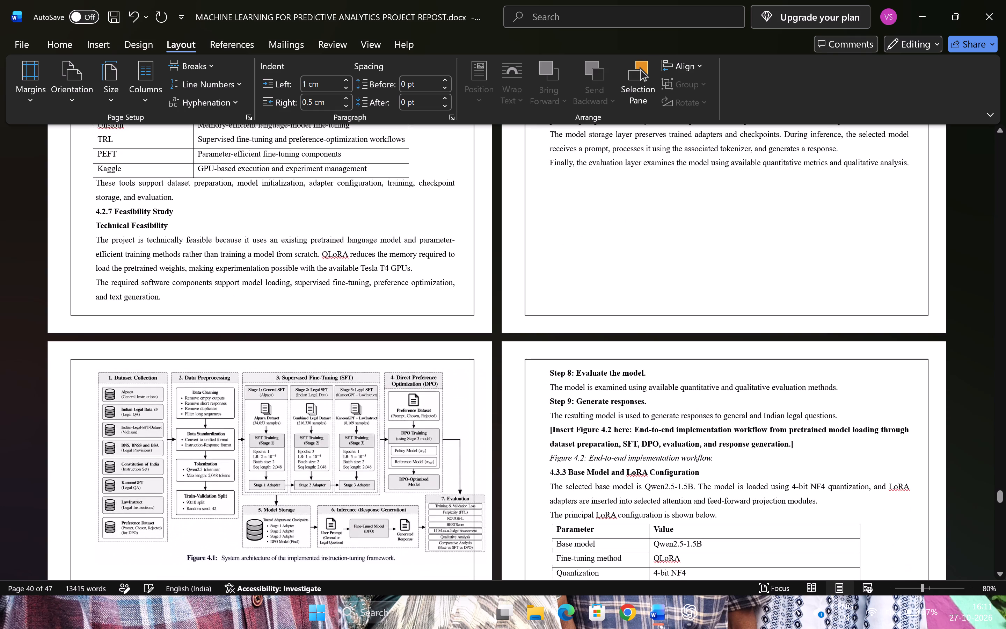
pyautogui.scroll(-1, 342, 426)
pyautogui.click(342, 426)
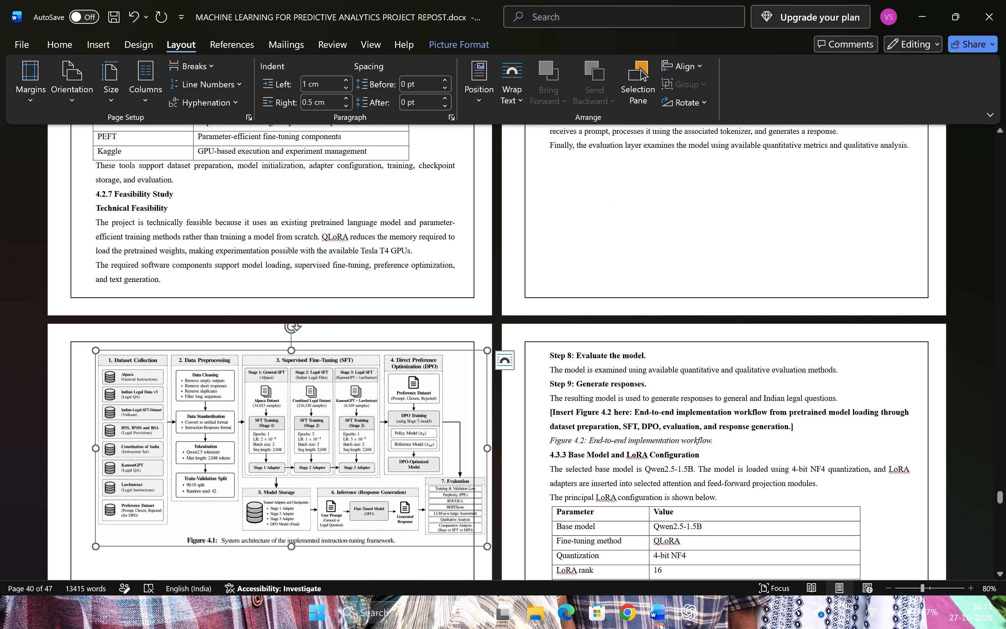
# Add one blank line above and one below the "CHAPTER 4 : IMPLEMENTATION" title.
pyautogui.scroll(6, 519, 362)
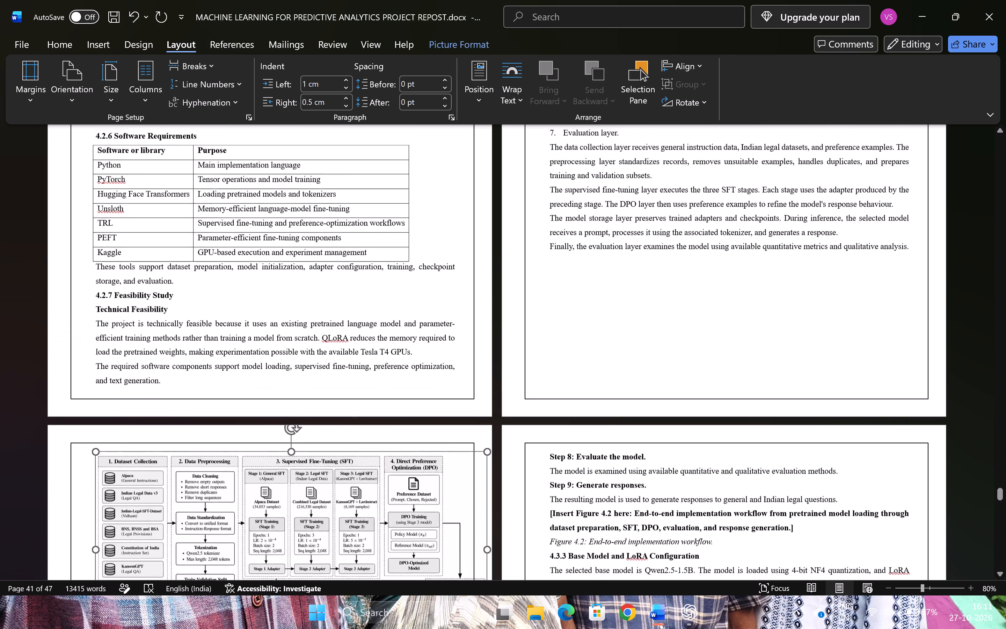
pyautogui.scroll(8, 519, 362)
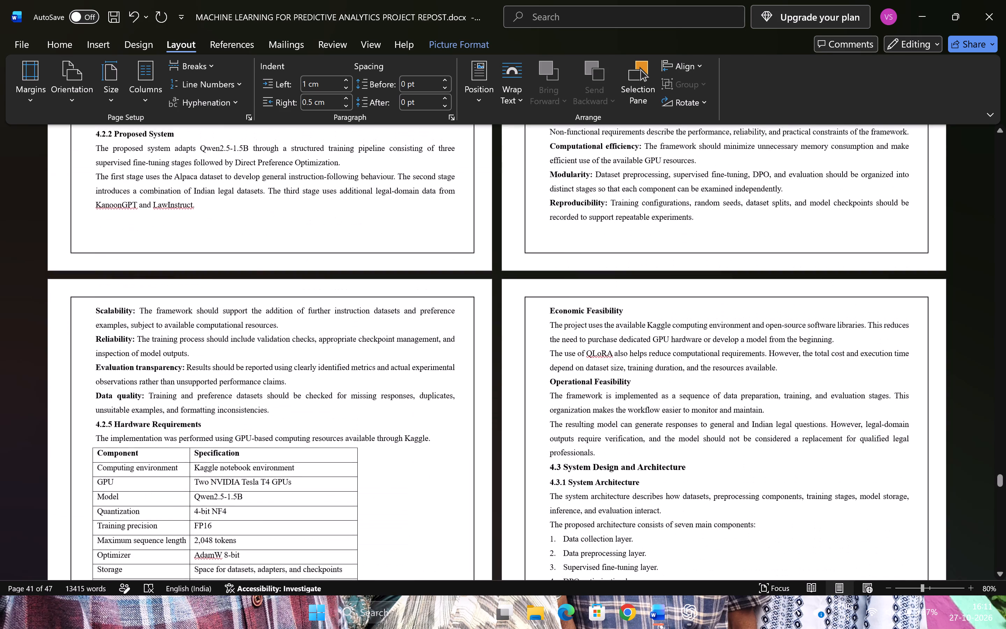
pyautogui.scroll(2, 519, 362)
pyautogui.scroll(-2, 519, 362)
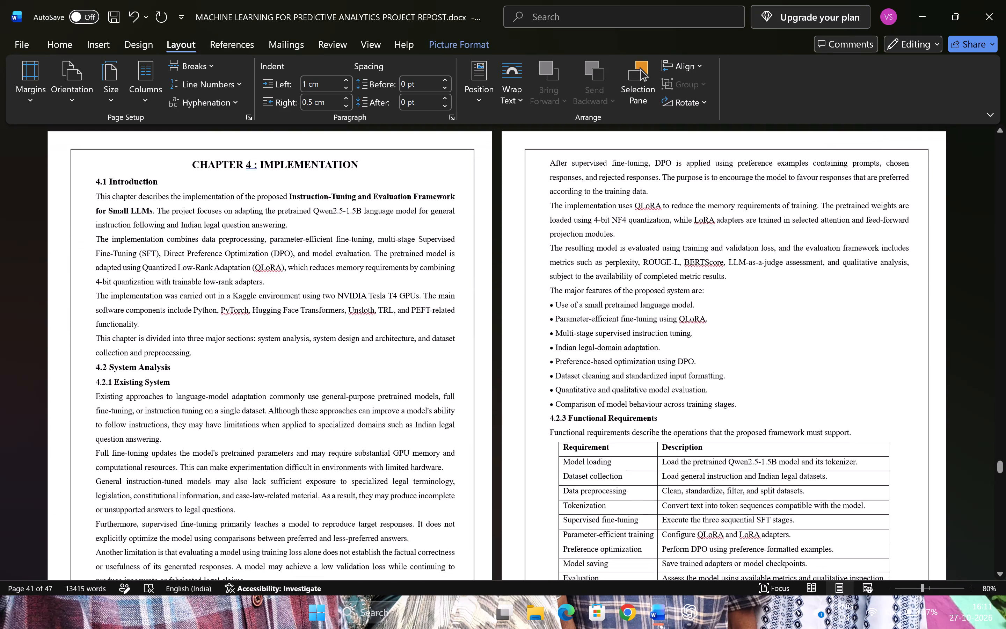
pyautogui.scroll(1, 519, 376)
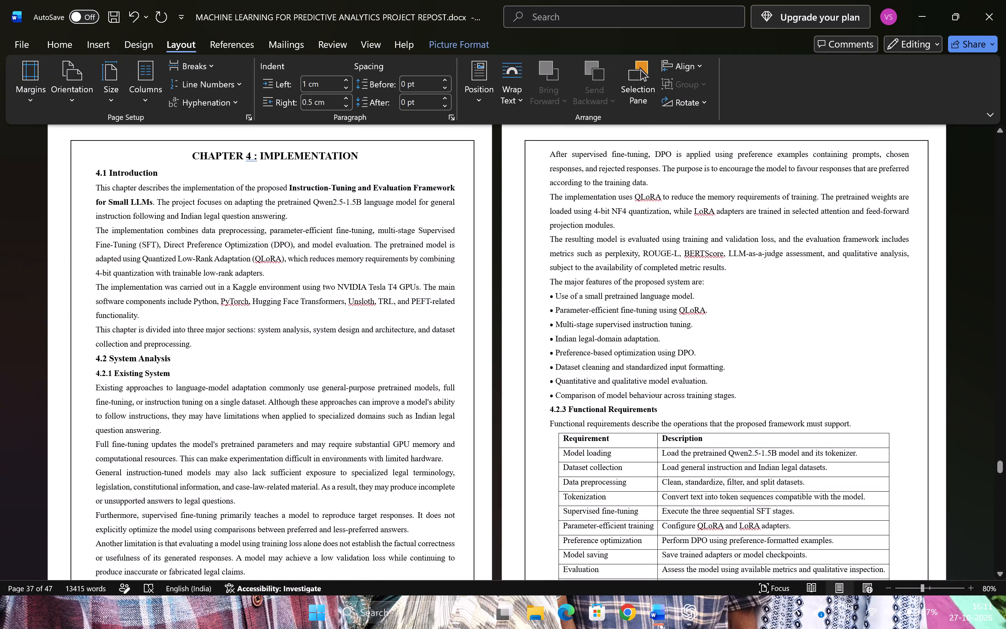
pyautogui.click(193, 157)
pyautogui.press('Return')
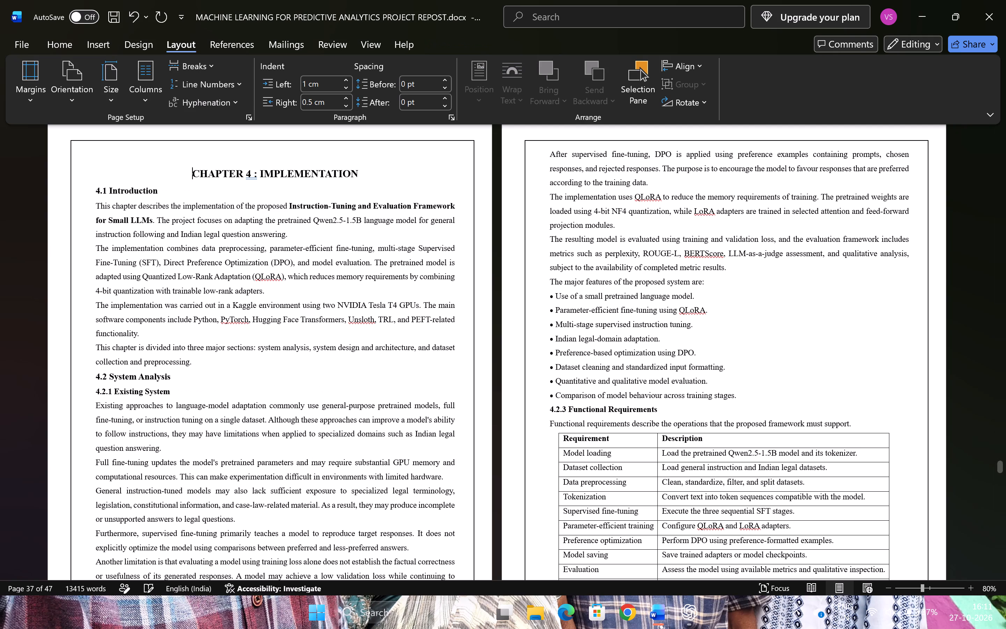
pyautogui.click(433, 171)
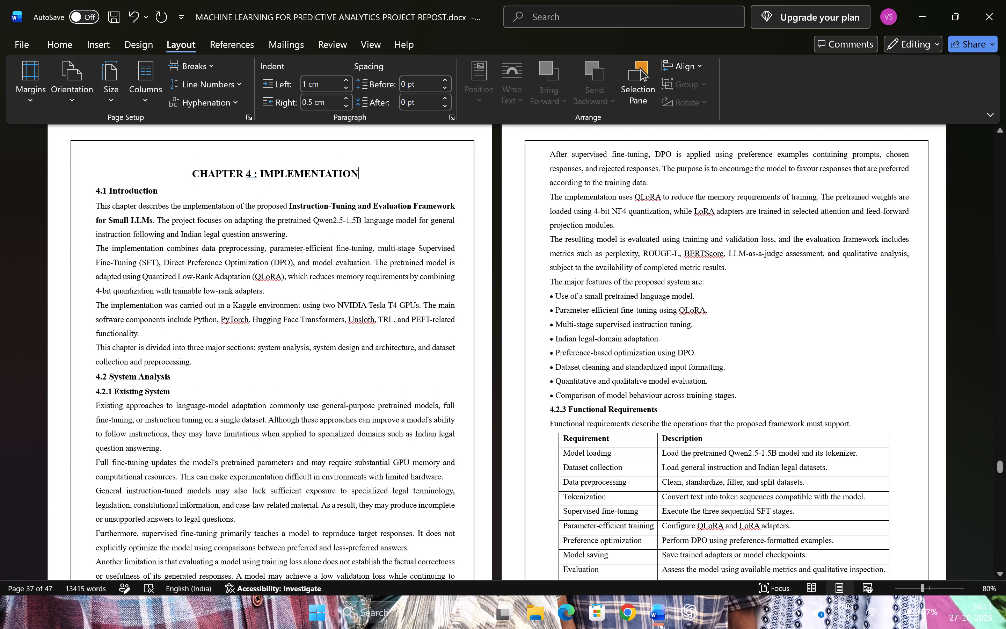
pyautogui.press('Return')
pyautogui.scroll(-4, 433, 171)
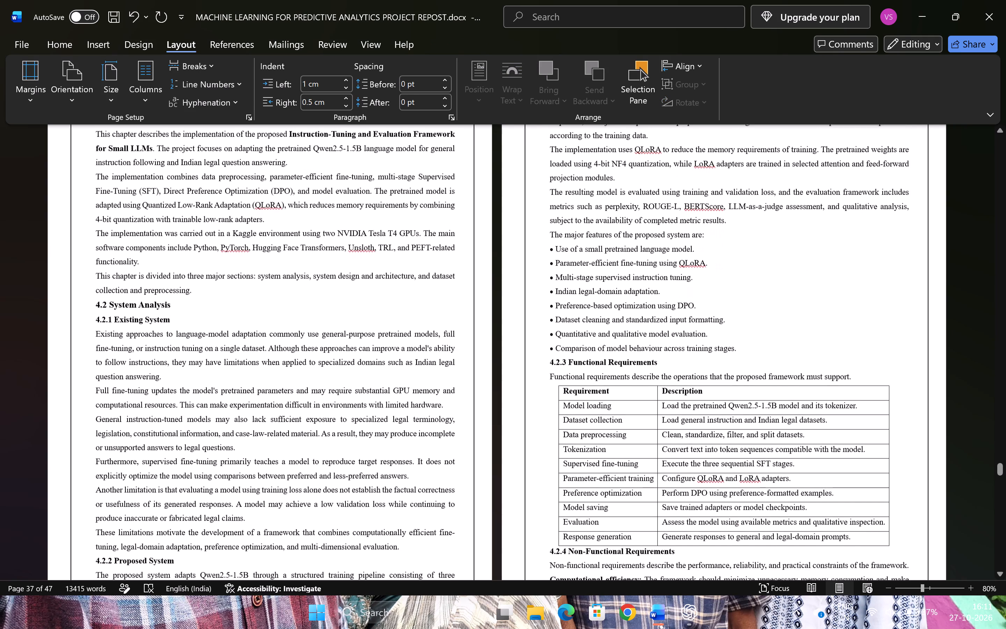
# Insert one blank line without a bullet between the major features list and heading 4.2.3 Functional Requirements.
pyautogui.scroll(-5, 433, 171)
pyautogui.scroll(1, 433, 171)
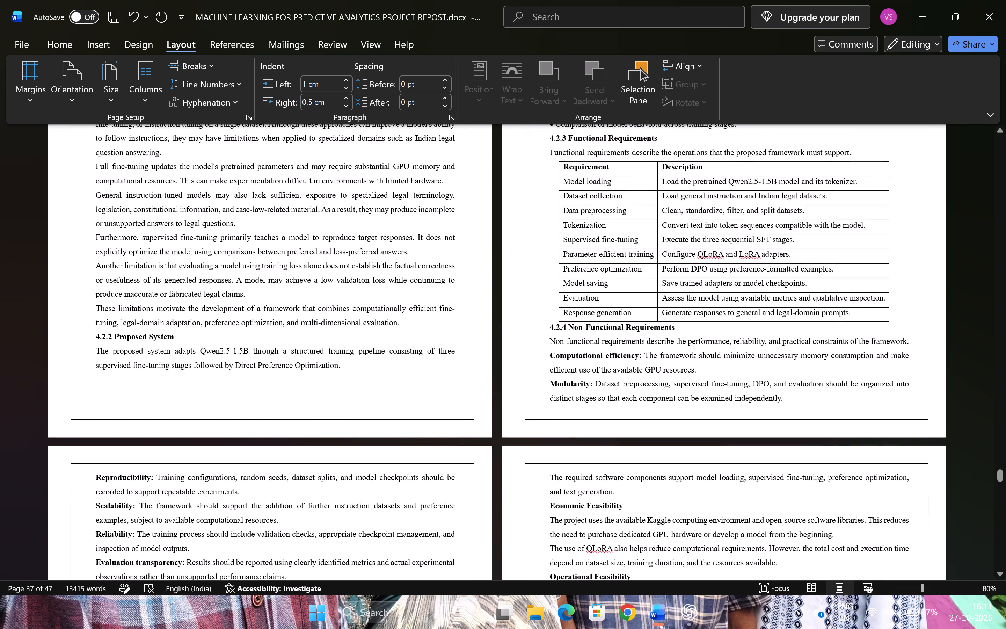
pyautogui.click(298, 400)
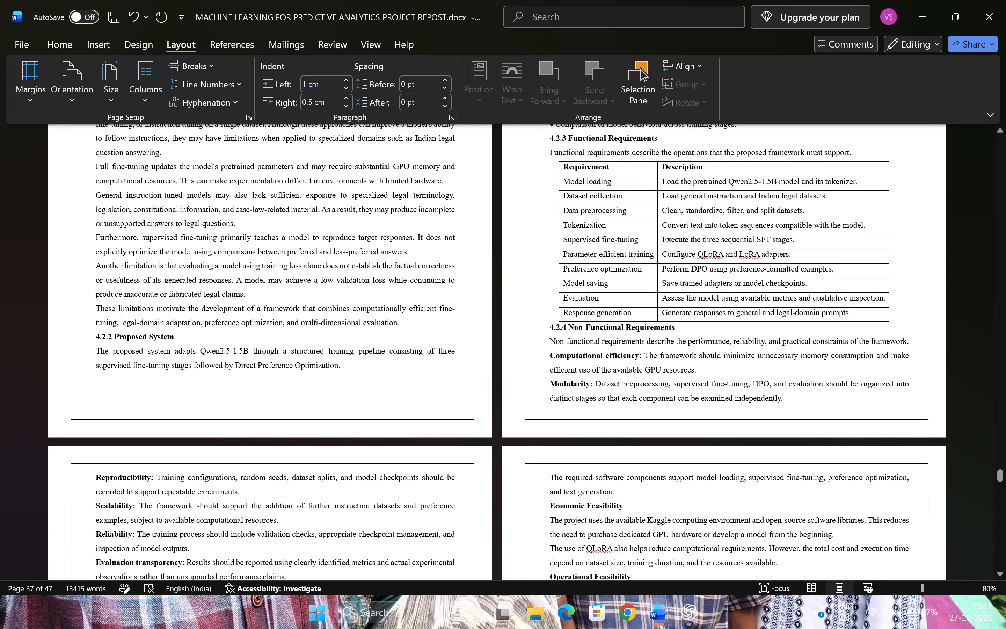
pyautogui.scroll(7, 298, 400)
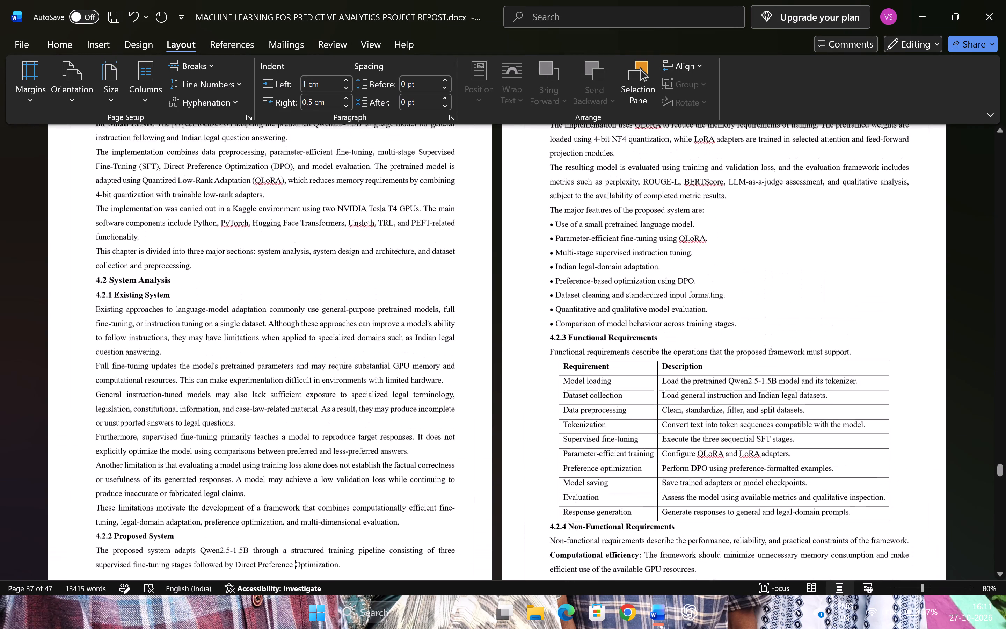
pyautogui.scroll(2, 298, 400)
pyautogui.scroll(-6, 547, 306)
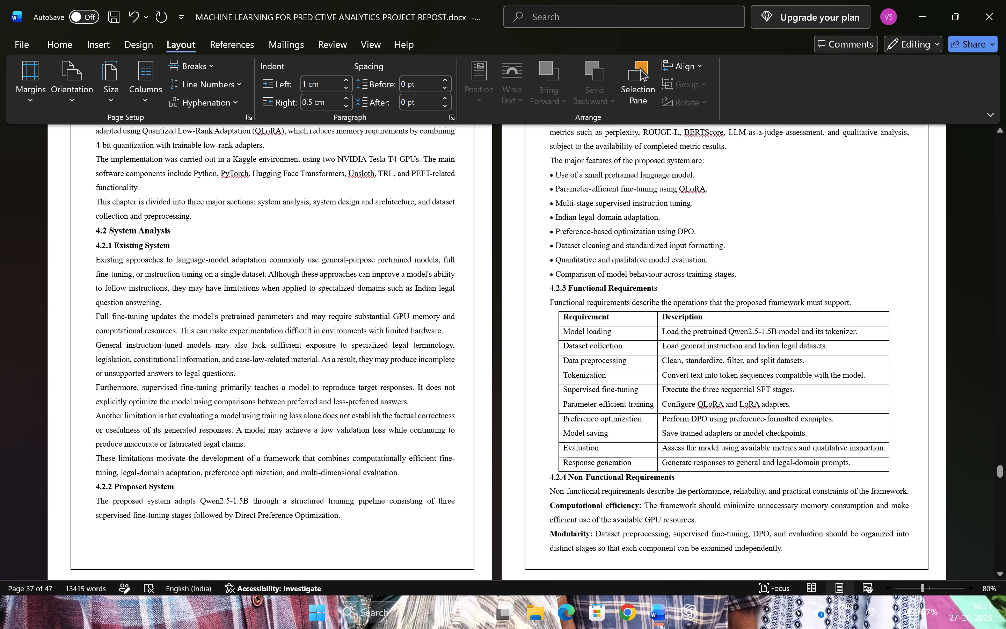
pyautogui.click(761, 272)
pyautogui.press('Return')
pyautogui.press('BackSpace')
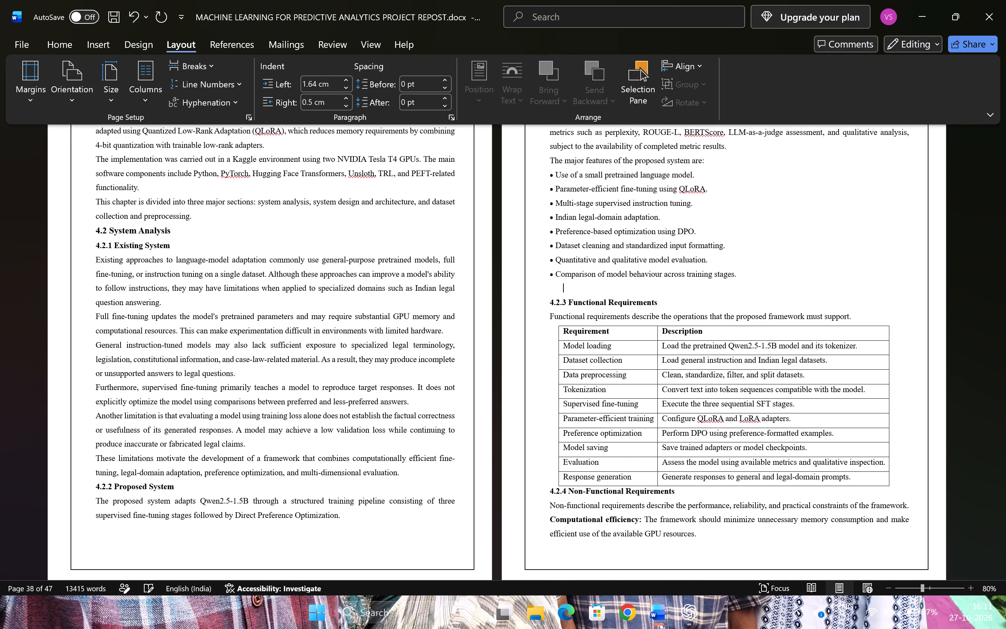
# Insert three blank lines after the closing text of section 4.2.6, pushing heading 4.2.7 Feasibility Study onto the following page.
pyautogui.scroll(-11, 761, 272)
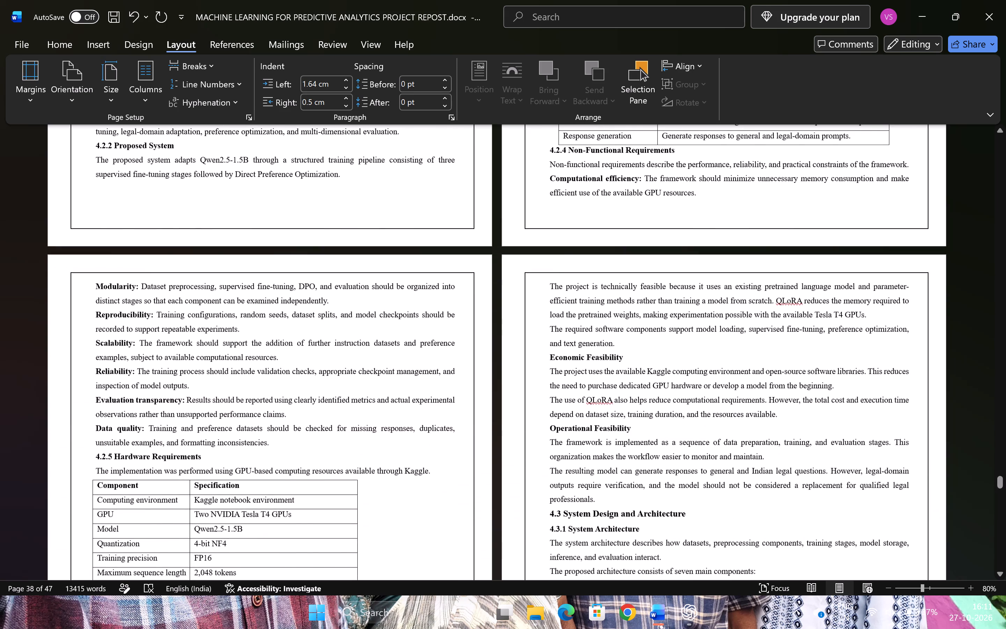
pyautogui.scroll(-2, 761, 272)
pyautogui.scroll(1, 761, 272)
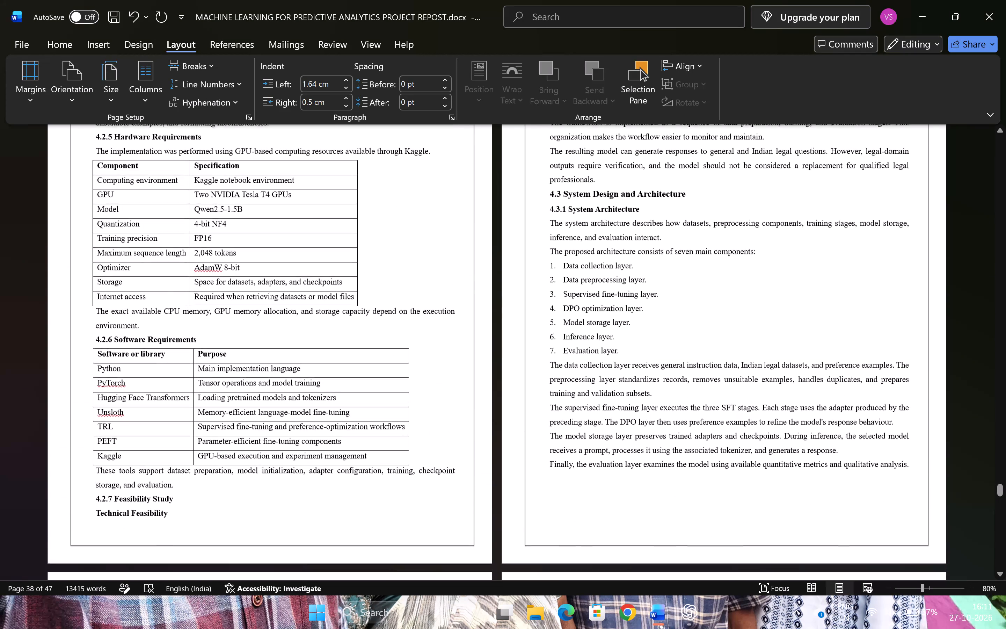
pyautogui.scroll(1, 761, 272)
pyautogui.click(363, 491)
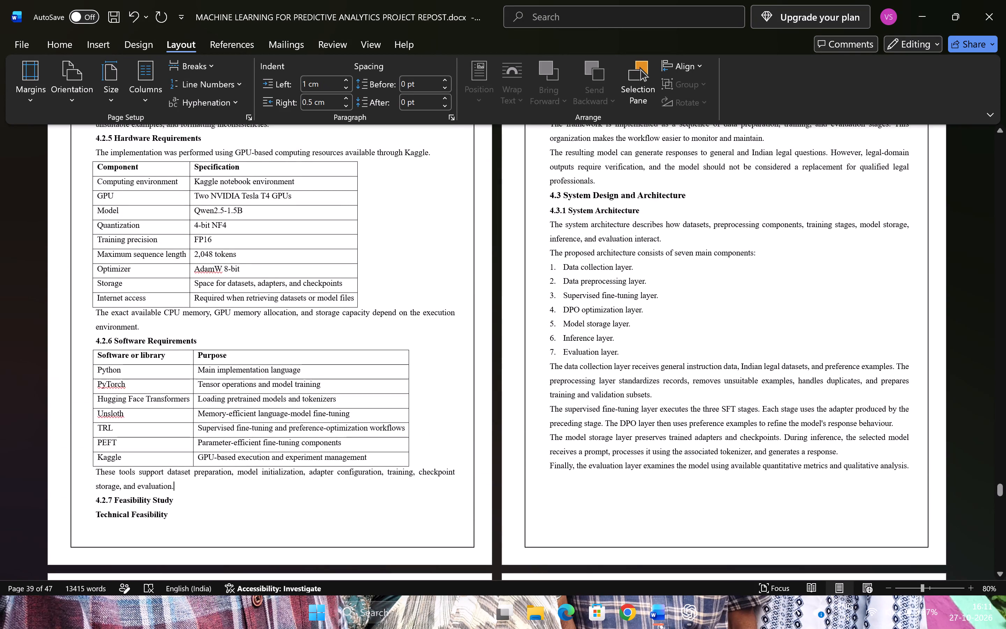
pyautogui.press('Return')
pyautogui.press('Return')
pyautogui.press('Return')
# Set the text wrapping of the Figure 4.1 picture to In Front of Text.
pyautogui.scroll(-4, 363, 491)
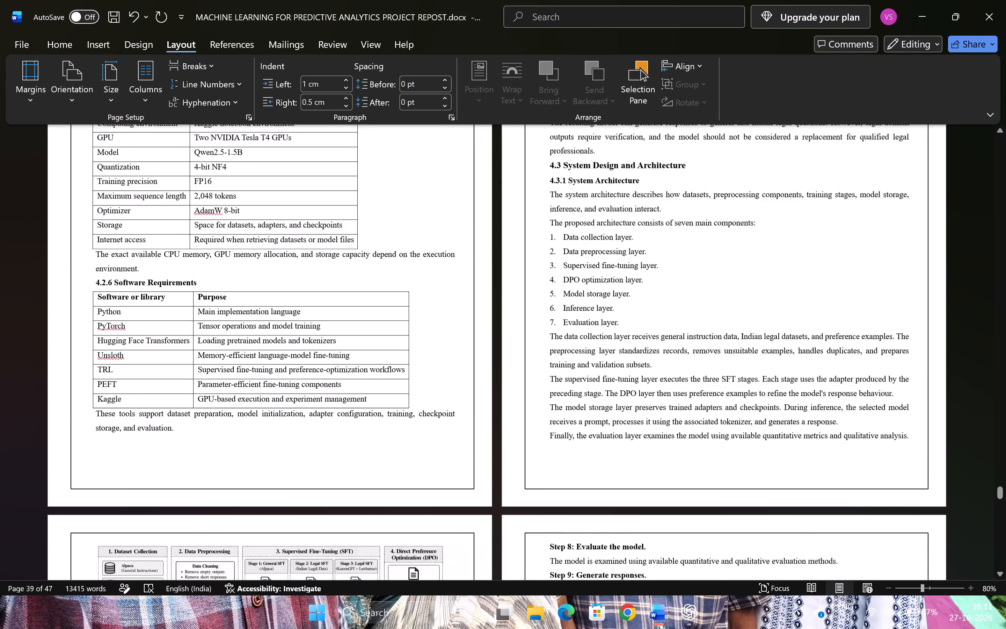
pyautogui.scroll(-6, 363, 491)
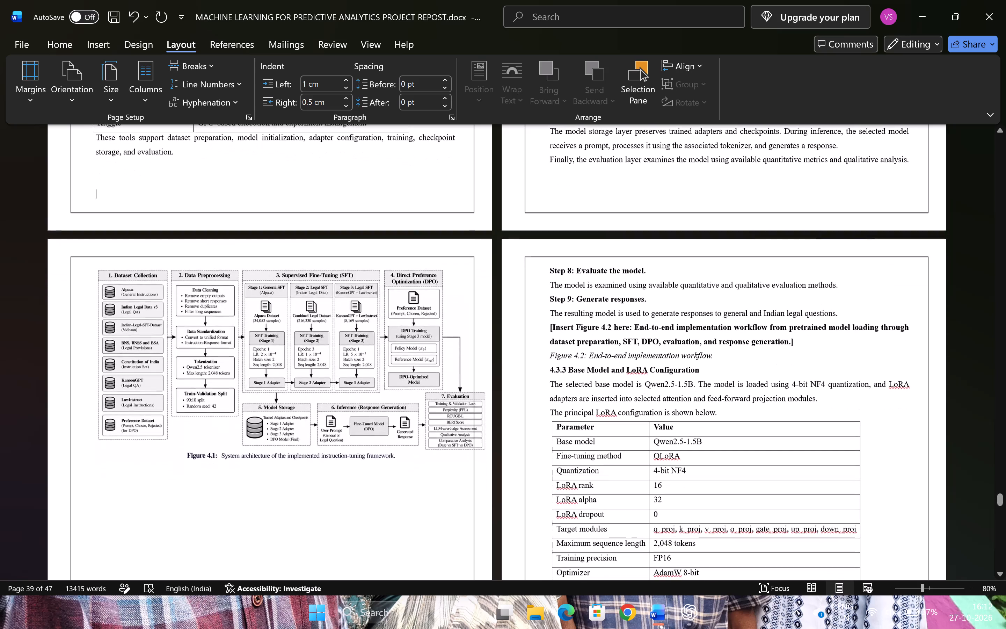
pyautogui.scroll(-3, 363, 491)
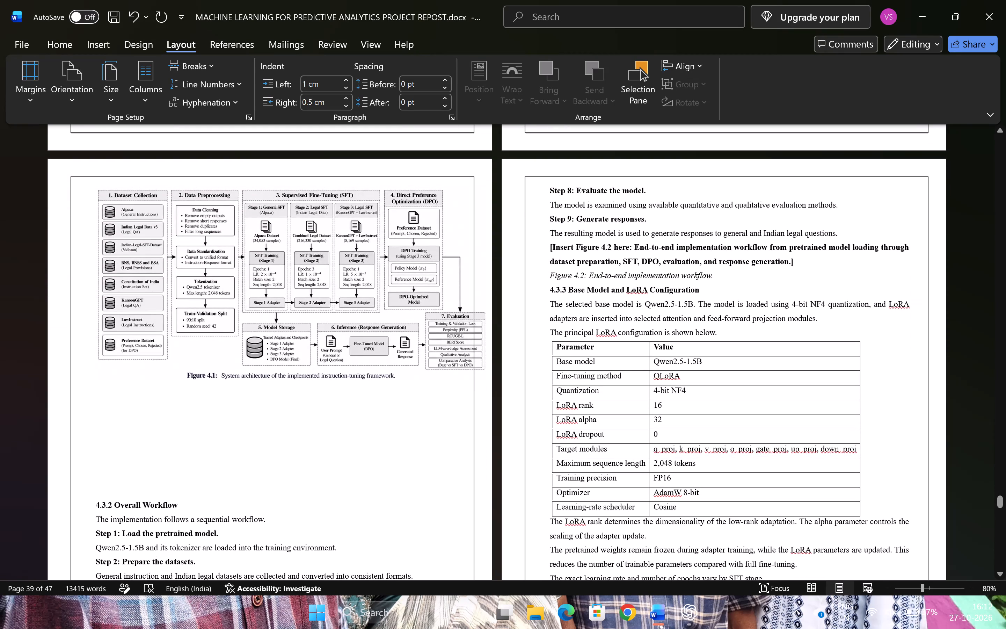
pyautogui.click(431, 248)
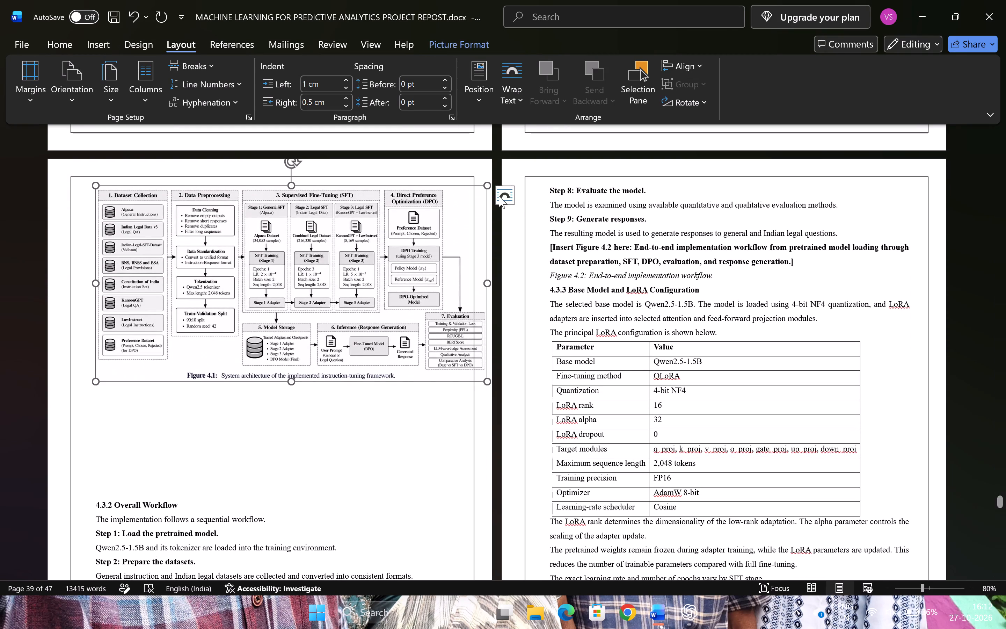
pyautogui.click(503, 189)
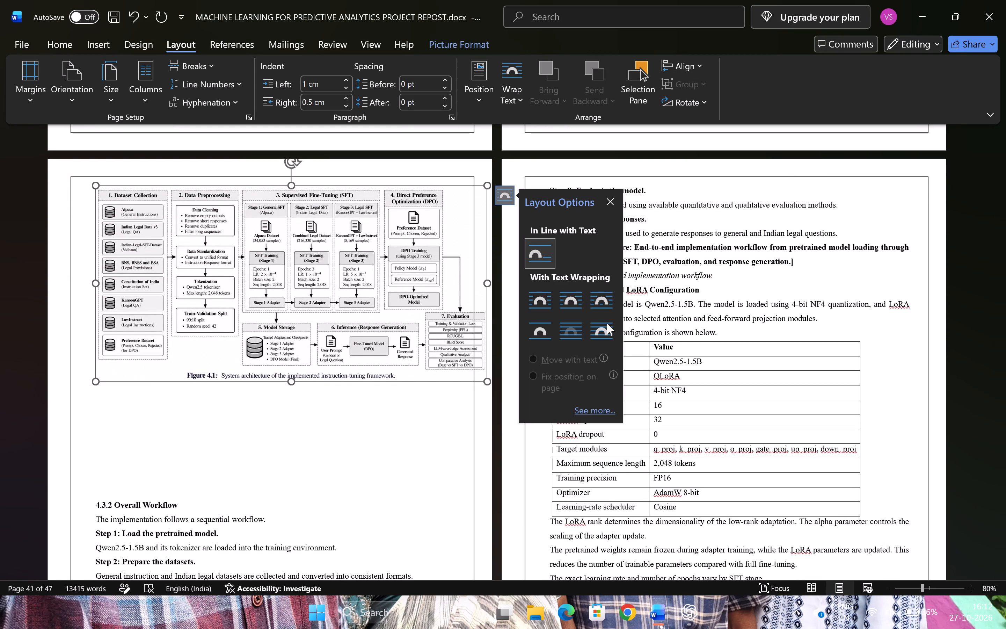
pyautogui.click(607, 323)
# Insert seven more blank lines above heading 4.3.2 Overall Workflow to make room for the Figure 4.1 picture.
pyautogui.scroll(4, 611, 198)
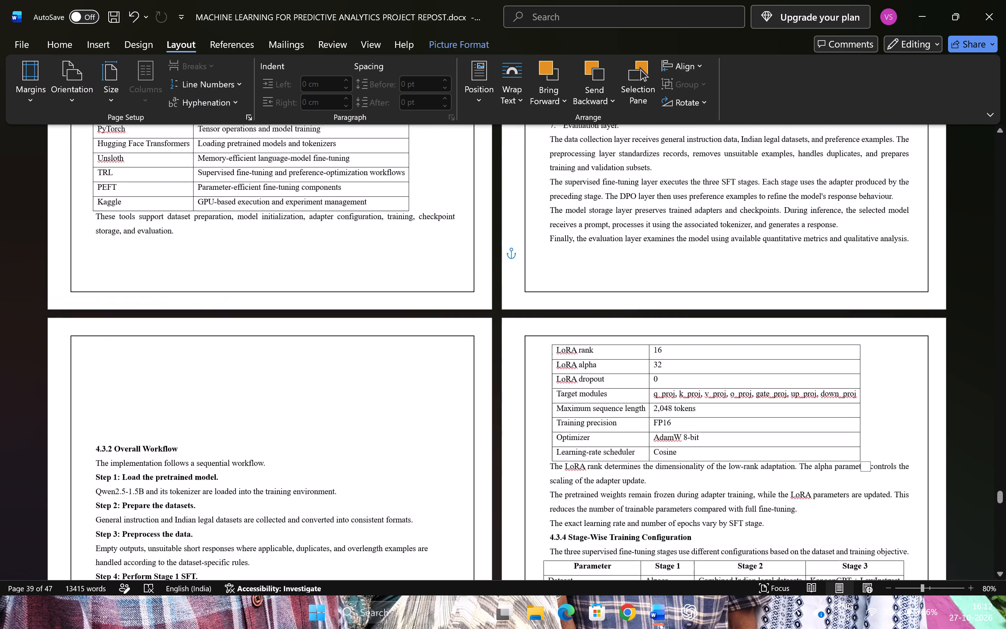
pyautogui.scroll(3, 611, 198)
pyautogui.scroll(-4, 611, 198)
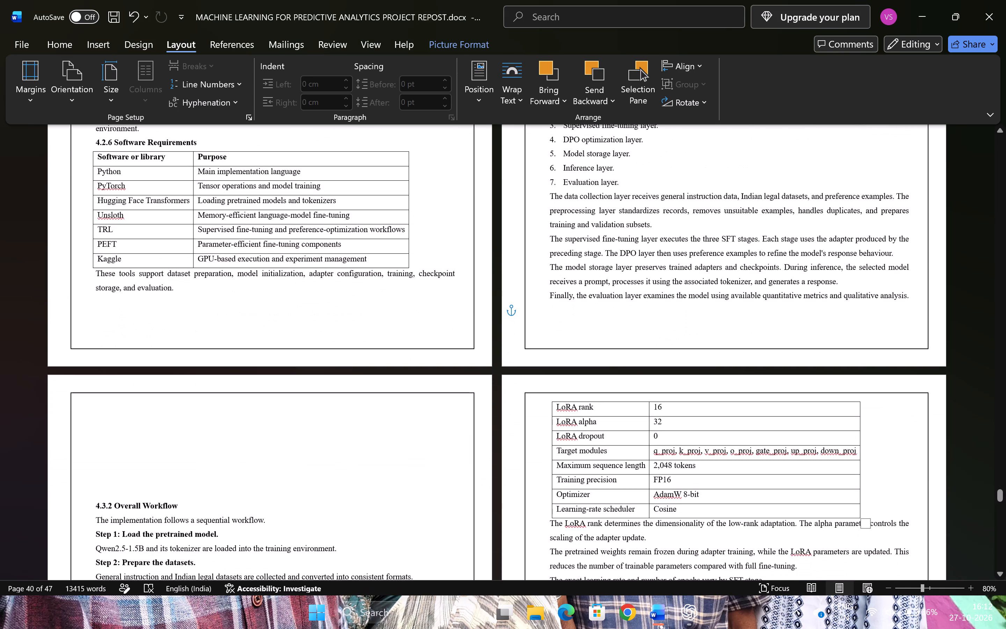
pyautogui.click(288, 479)
pyautogui.press('Return')
pyautogui.press('Return')
pyautogui.press('Return')
pyautogui.press('Return')
pyautogui.press('Return')
pyautogui.press('Return')
pyautogui.press('Return')
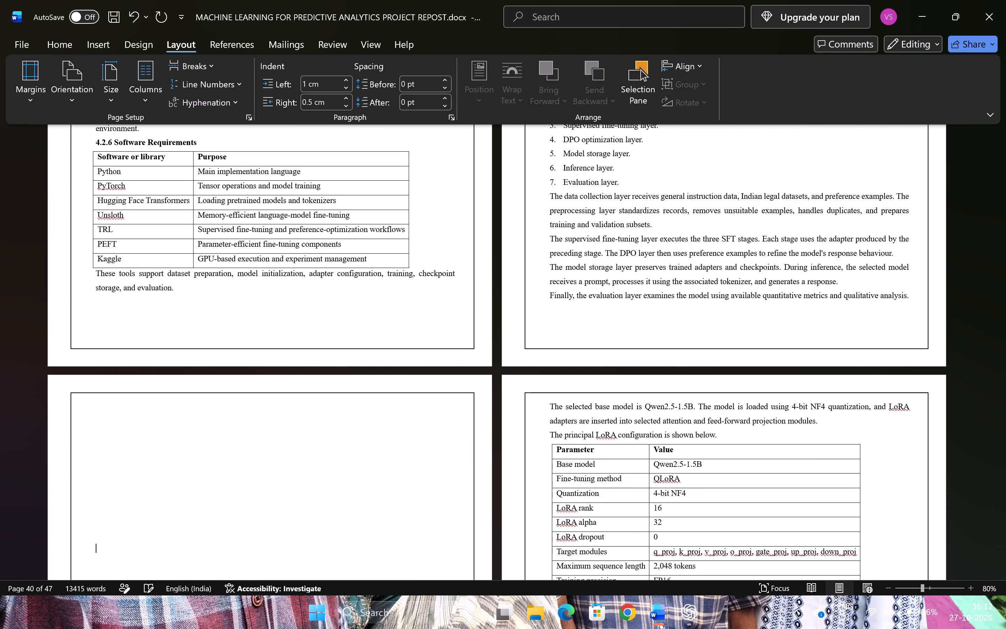
# Move the Figure 4.1 picture into the blank space at the top of the page containing heading 4.3.2 Overall Workflow.
pyautogui.scroll(1, 288, 479)
pyautogui.scroll(7, 535, 336)
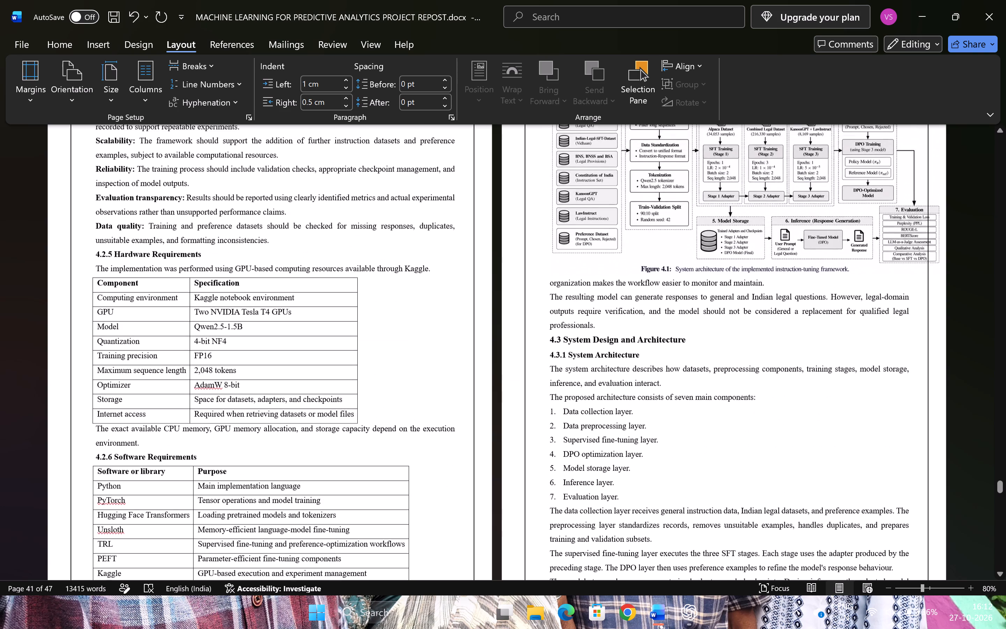
pyautogui.rightClick(535, 336)
pyautogui.click(814, 201)
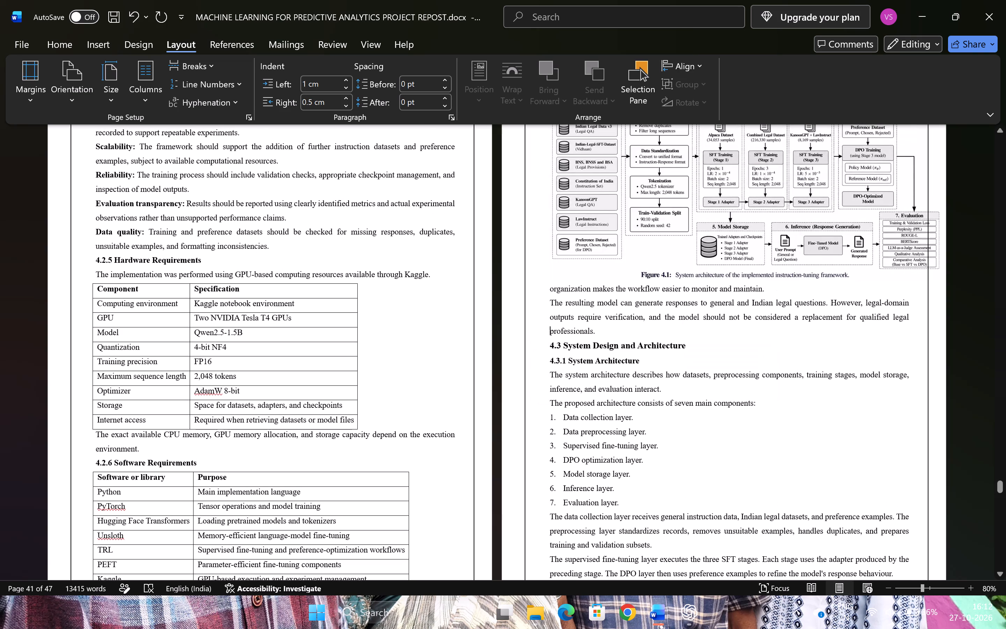
pyautogui.click(814, 201)
pyautogui.moveTo(814, 201); pyautogui.dragTo(809, 455)
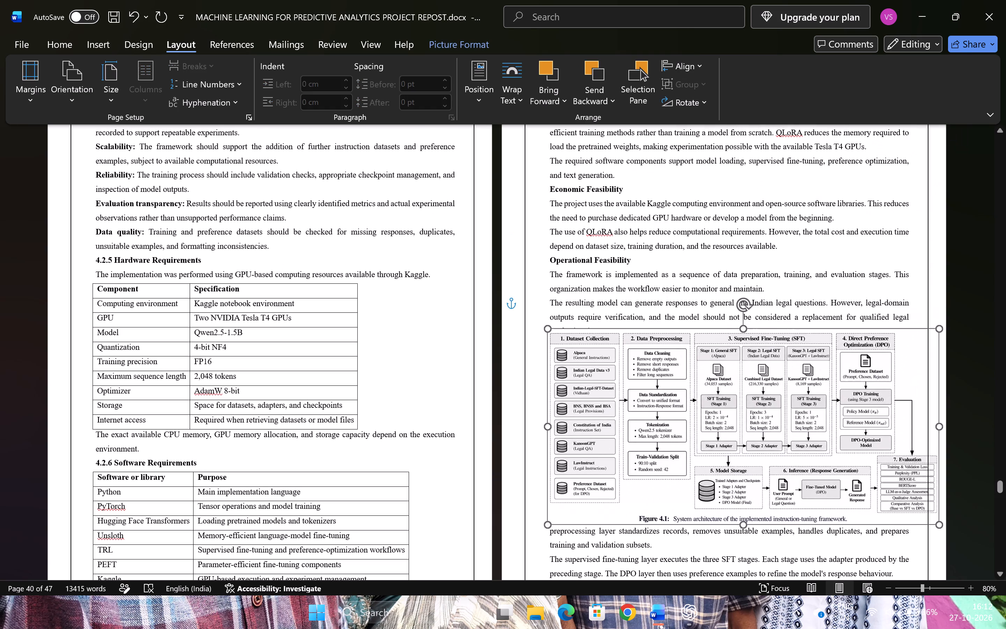
pyautogui.moveTo(809, 455); pyautogui.dragTo(811, 460)
pyautogui.scroll(-9, 811, 460)
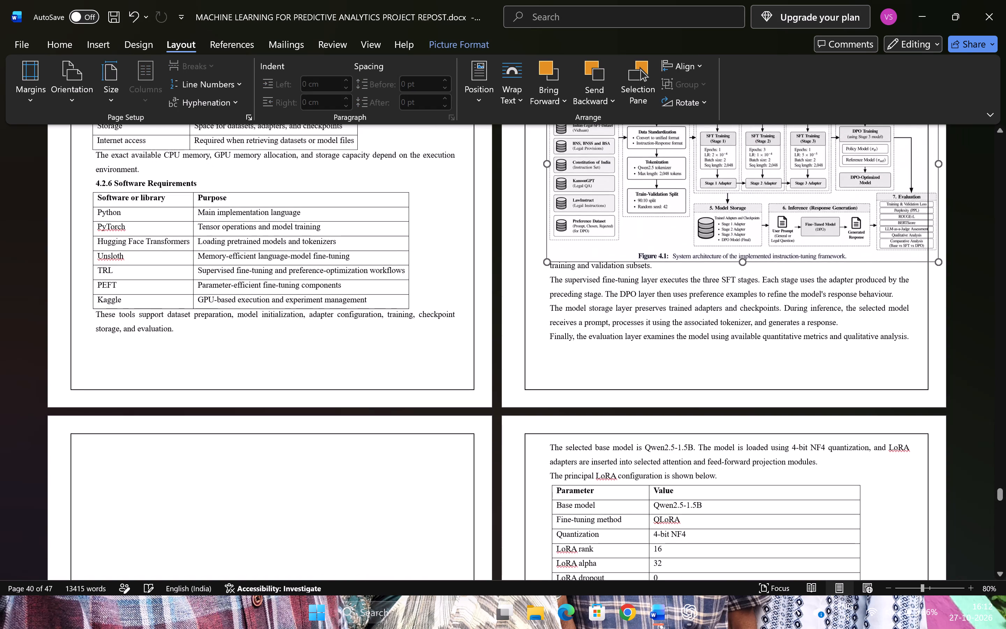
pyautogui.moveTo(789, 230); pyautogui.dragTo(781, 359)
pyautogui.scroll(-1, 781, 359)
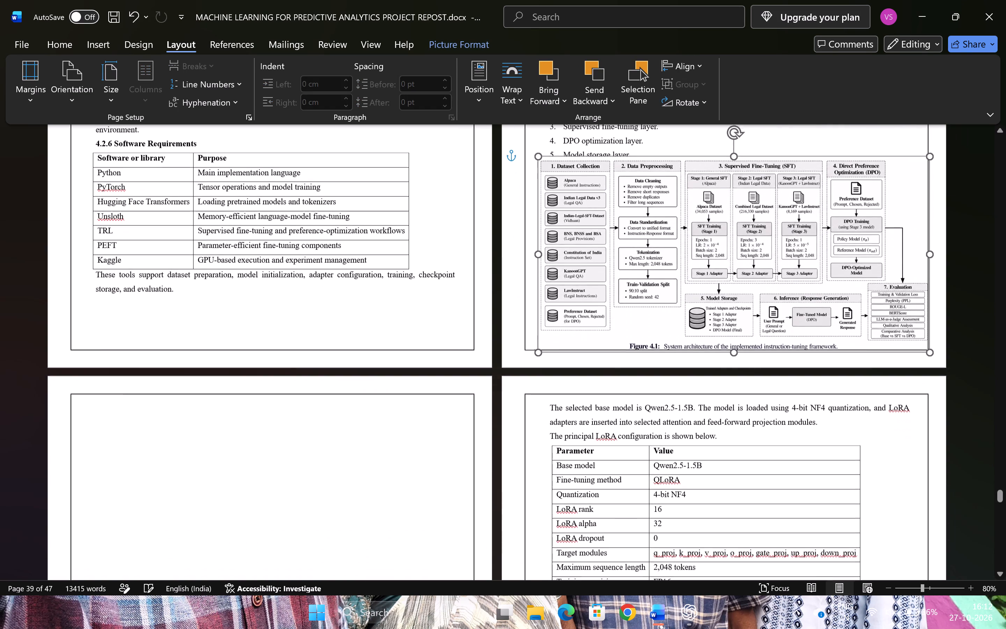
pyautogui.scroll(-3, 781, 359)
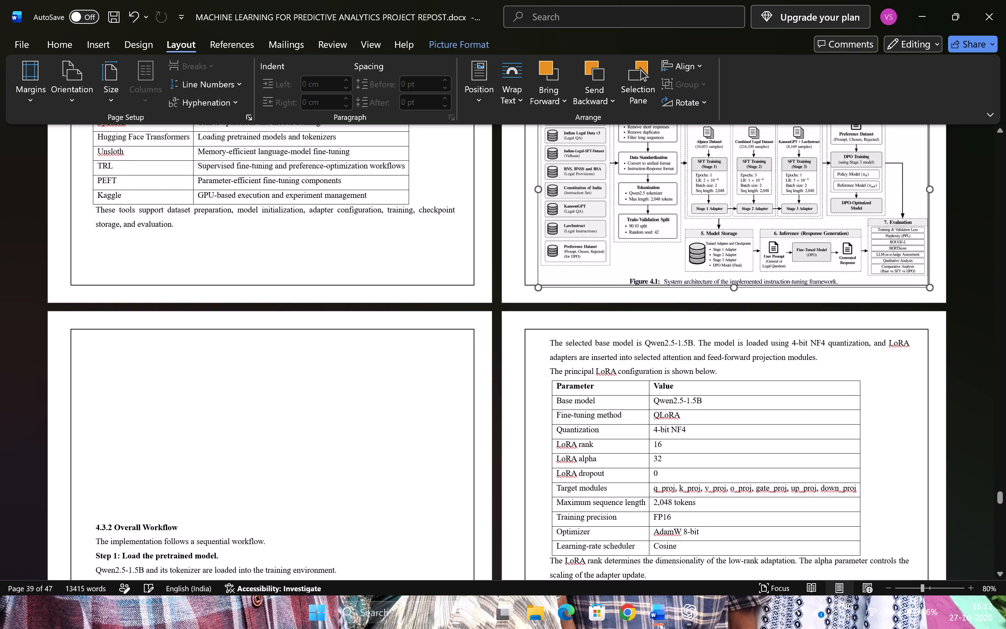
pyautogui.moveTo(784, 257); pyautogui.dragTo(328, 498)
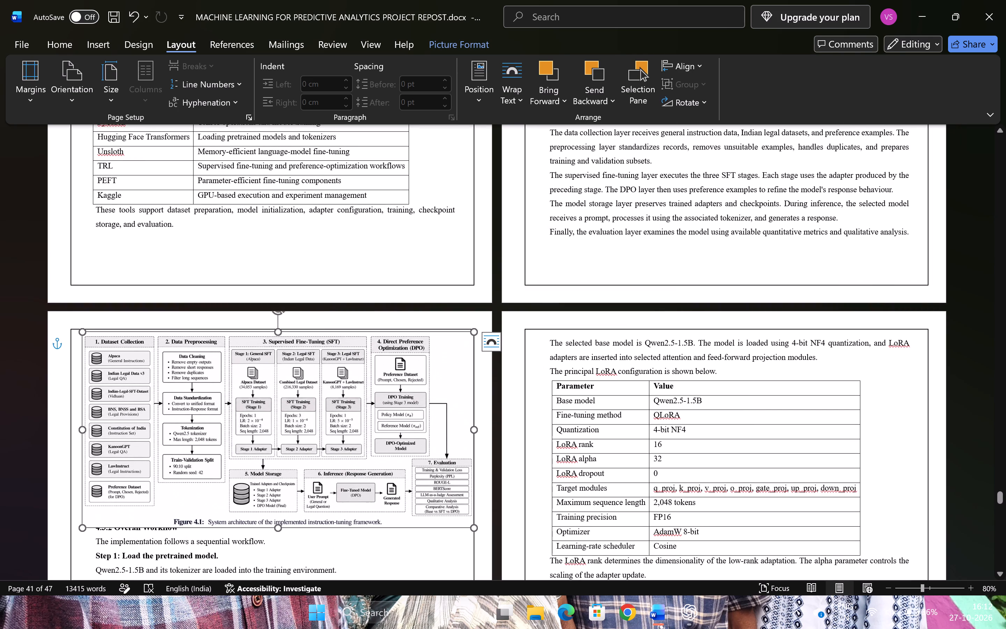
# Nudge the Figure 4.1 picture up slightly so it clears heading 4.3.2, and deselect it.
pyautogui.press('Up')
pyautogui.press('Up')
pyautogui.press('Up')
pyautogui.press('Up')
pyautogui.press('Up')
pyautogui.press('Up')
pyautogui.press('Up')
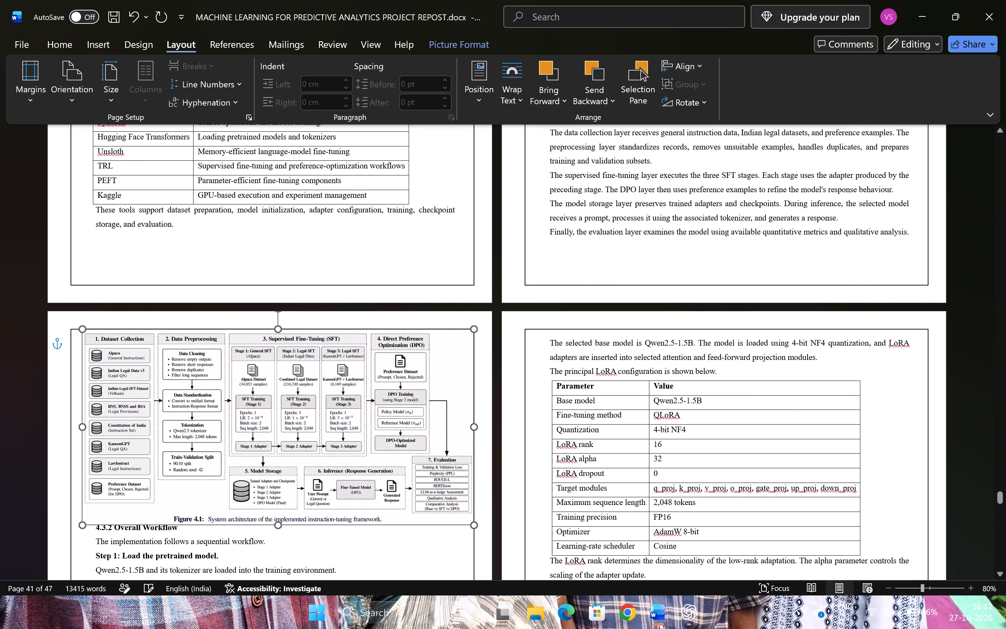
pyautogui.press('Up')
pyautogui.click(614, 384)
# Insert four blank lines directly above heading 4.3.2 Overall Workflow to separate it from Figure 4.1.
pyautogui.scroll(-7, 614, 384)
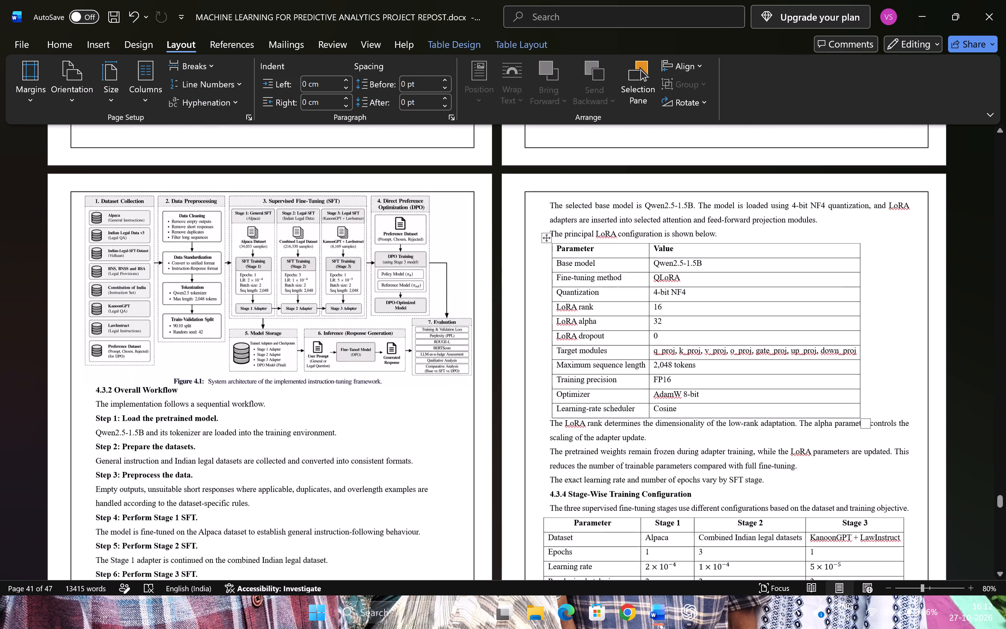
pyautogui.scroll(-1, 500, 352)
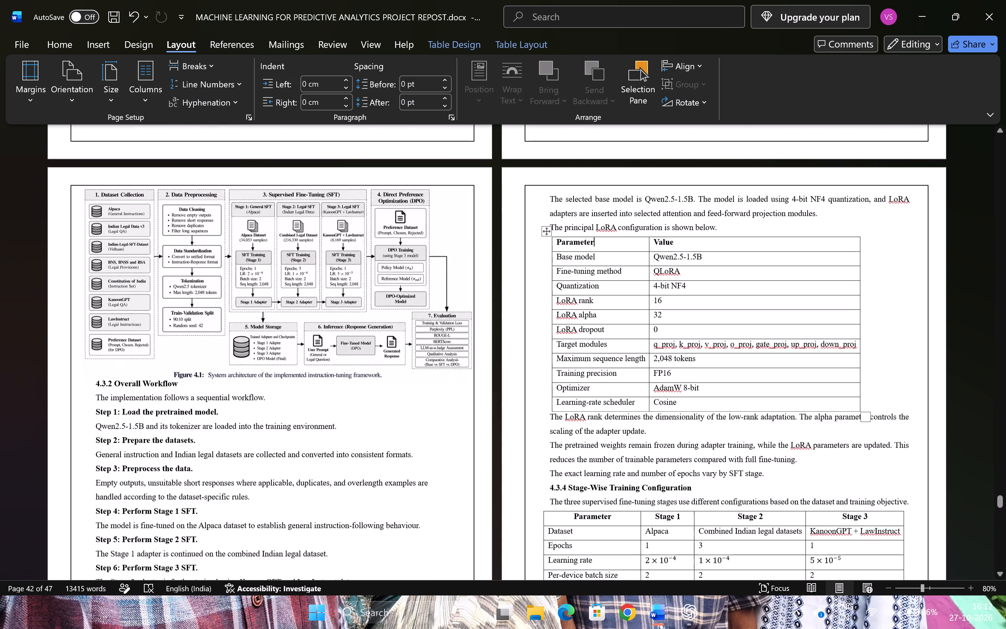
pyautogui.scroll(-4, 500, 352)
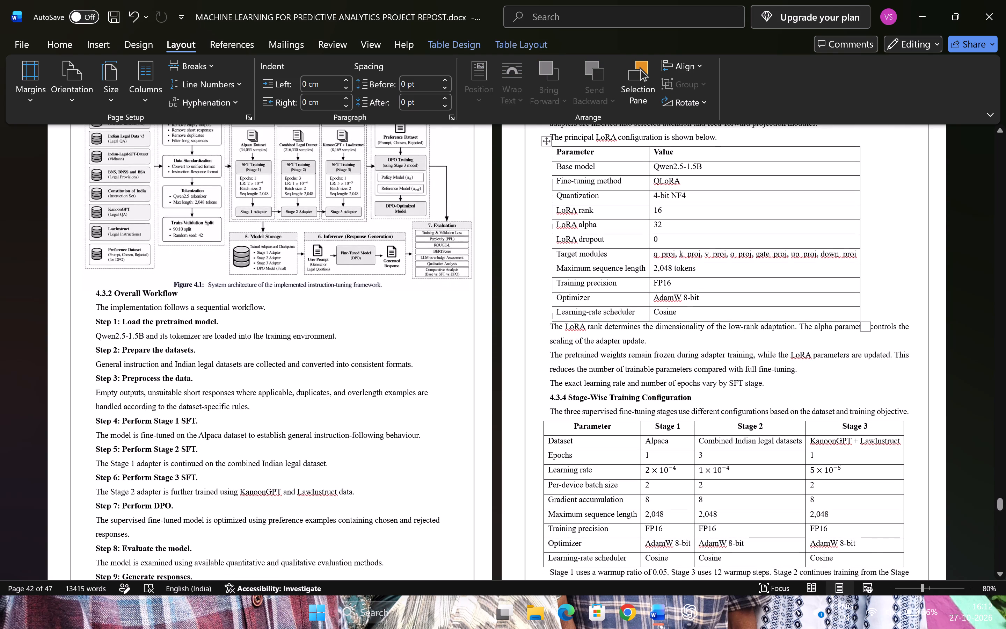
pyautogui.click(96, 295)
pyautogui.press('Return')
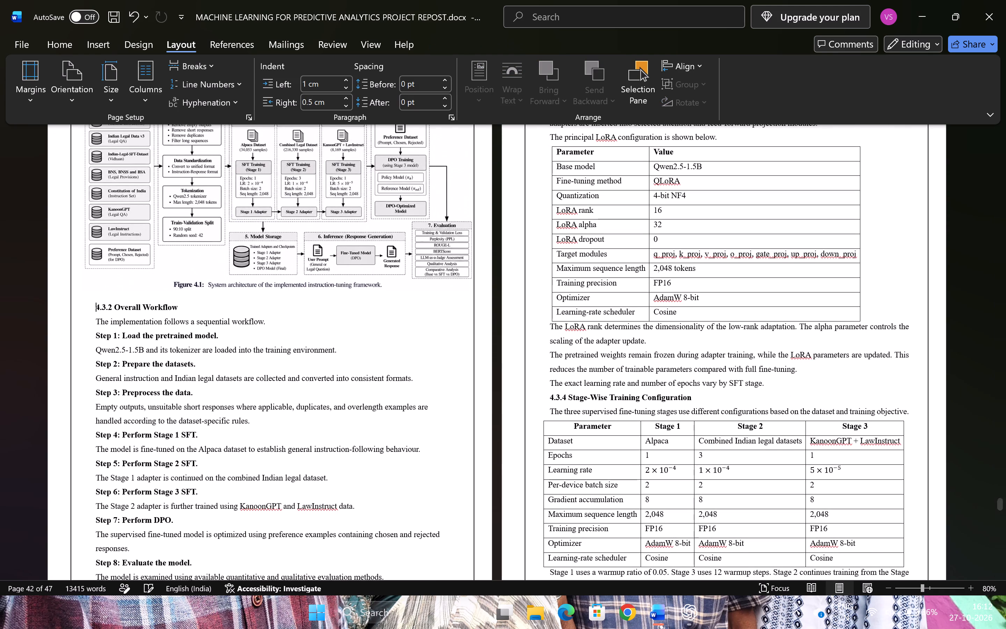
pyautogui.scroll(-4, 96, 295)
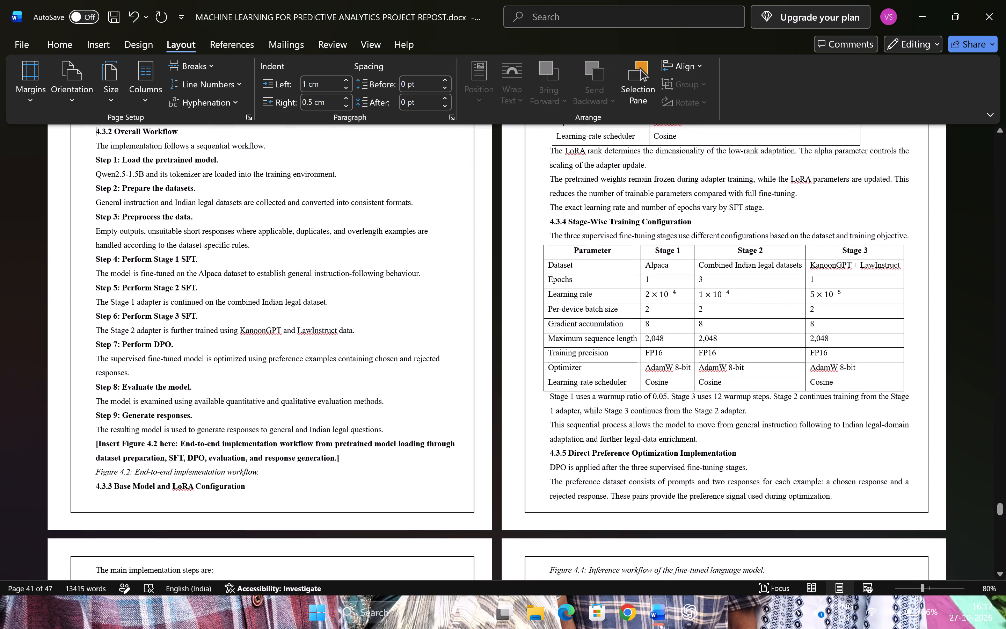
pyautogui.scroll(2, 300, 453)
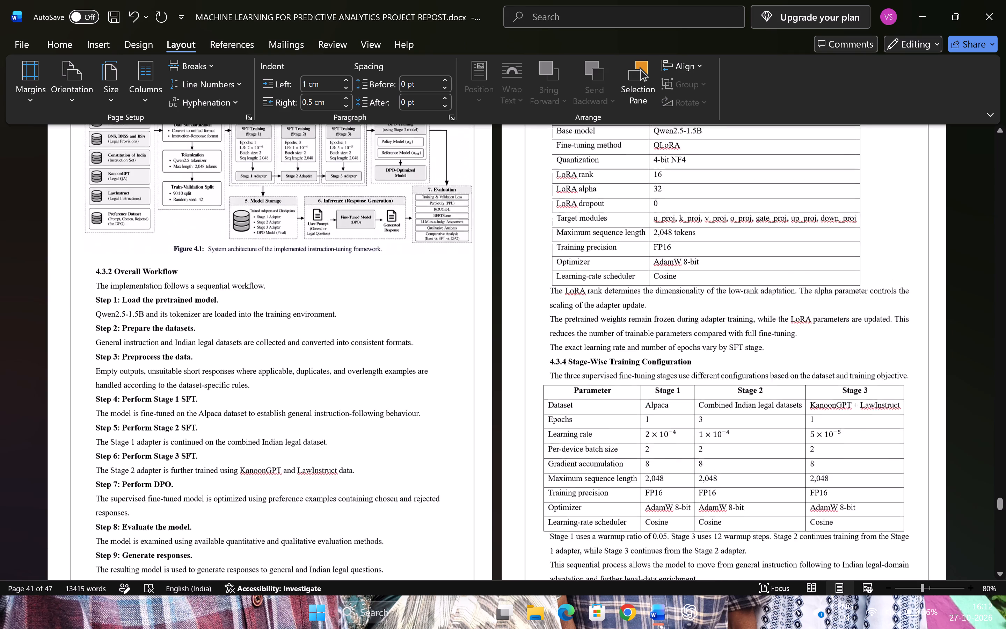
pyautogui.scroll(3, 300, 453)
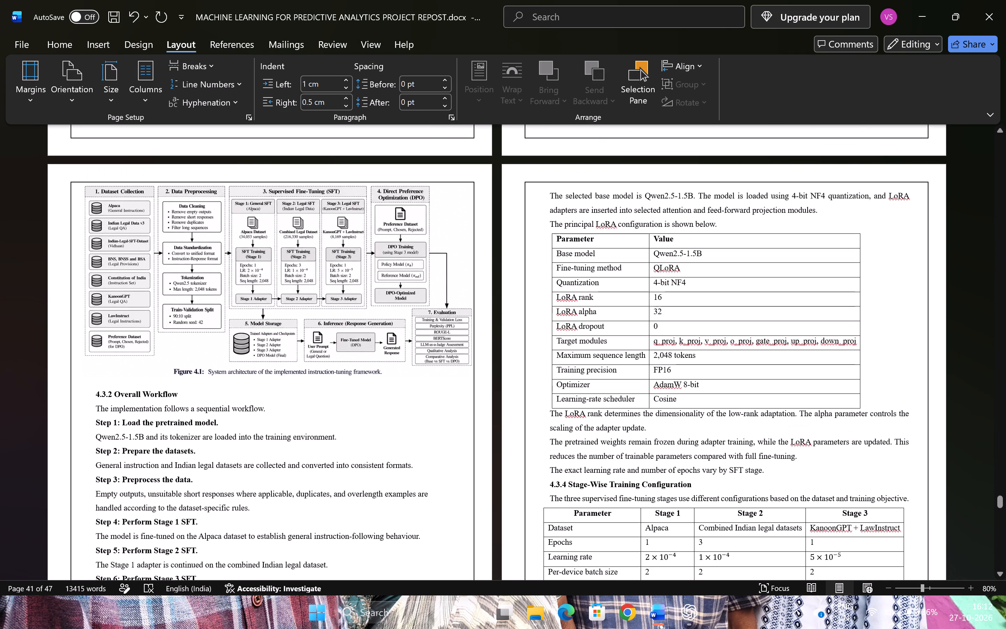
pyautogui.press('Return')
pyautogui.press('Return')
pyautogui.press('Return')
pyautogui.scroll(-5, 228, 390)
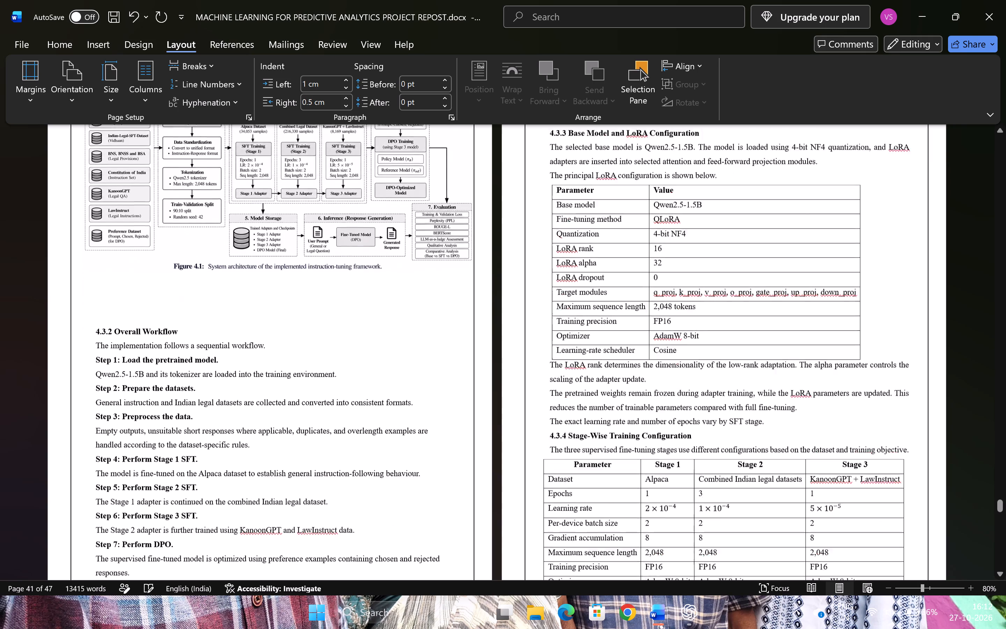
# Nudge the Figure 4.1 picture down into the added space, leaving a small gap above heading 4.3.2.
pyautogui.scroll(1, 228, 390)
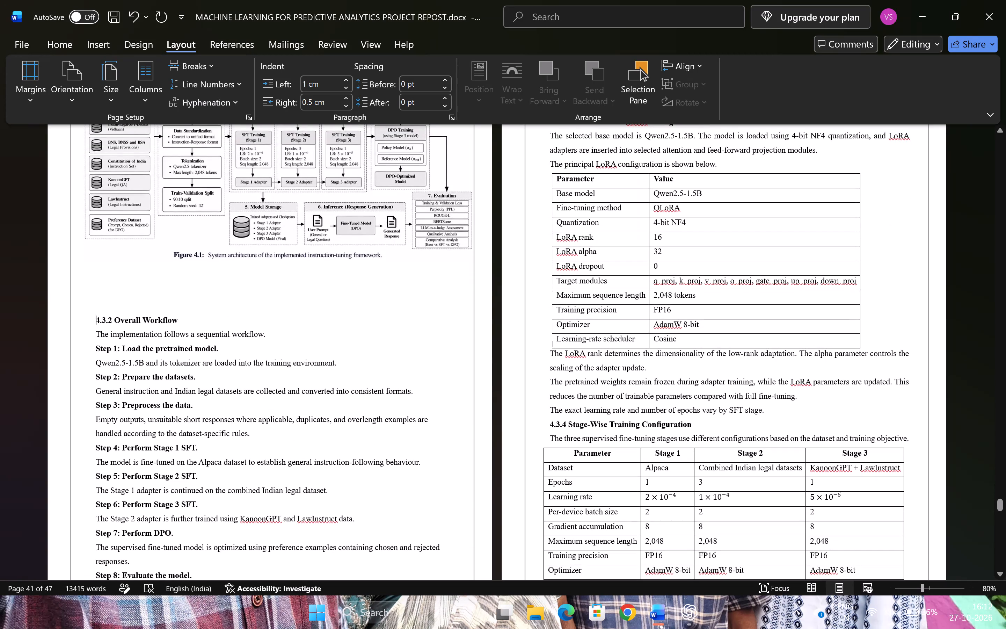
pyautogui.click(234, 237)
pyautogui.press('Down')
pyautogui.press('Down')
pyautogui.press('Down')
pyautogui.press('Down')
pyautogui.press('Down')
pyautogui.press('Down')
pyautogui.press('Down')
pyautogui.press('Down')
pyautogui.press('Down')
pyautogui.press('Down')
pyautogui.press('Down')
pyautogui.press('Down')
pyautogui.press('Down')
pyautogui.press('Down')
pyautogui.press('Down')
pyautogui.press('Down')
pyautogui.press('Down')
pyautogui.press('Down')
pyautogui.press('Down')
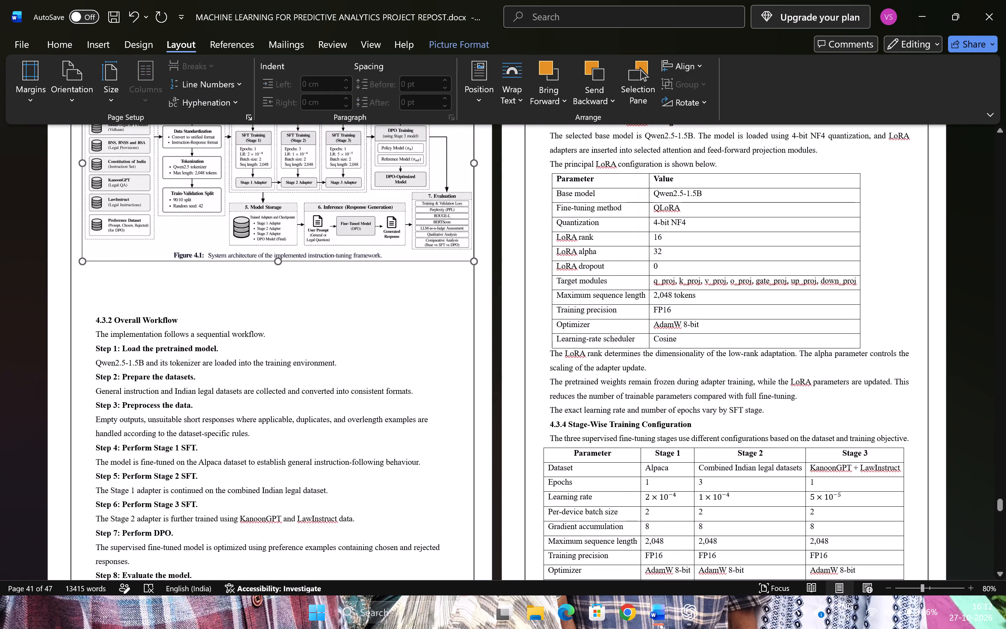
pyautogui.press('Down')
pyautogui.press('Down')
pyautogui.press('Down')
pyautogui.press('Down')
pyautogui.press('Down')
pyautogui.press('Down')
pyautogui.press('Down')
pyautogui.press('Down')
pyautogui.press('Down')
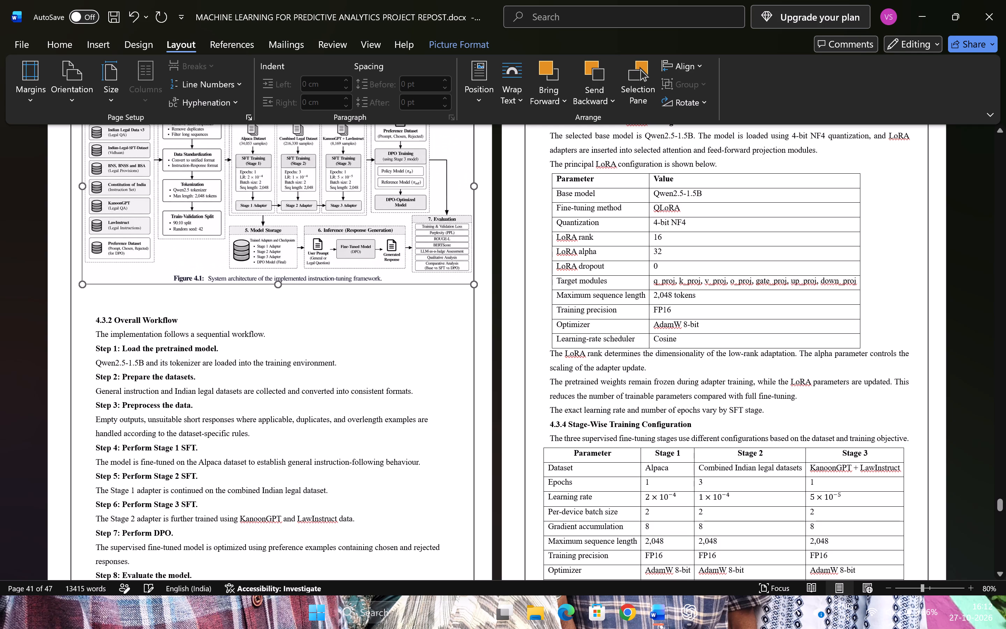
# Remove the excess blank space between the Figure 4.1 picture and heading 4.3.2 Overall Workflow.
pyautogui.click(177, 300)
pyautogui.press('BackSpace')
pyautogui.press('BackSpace')
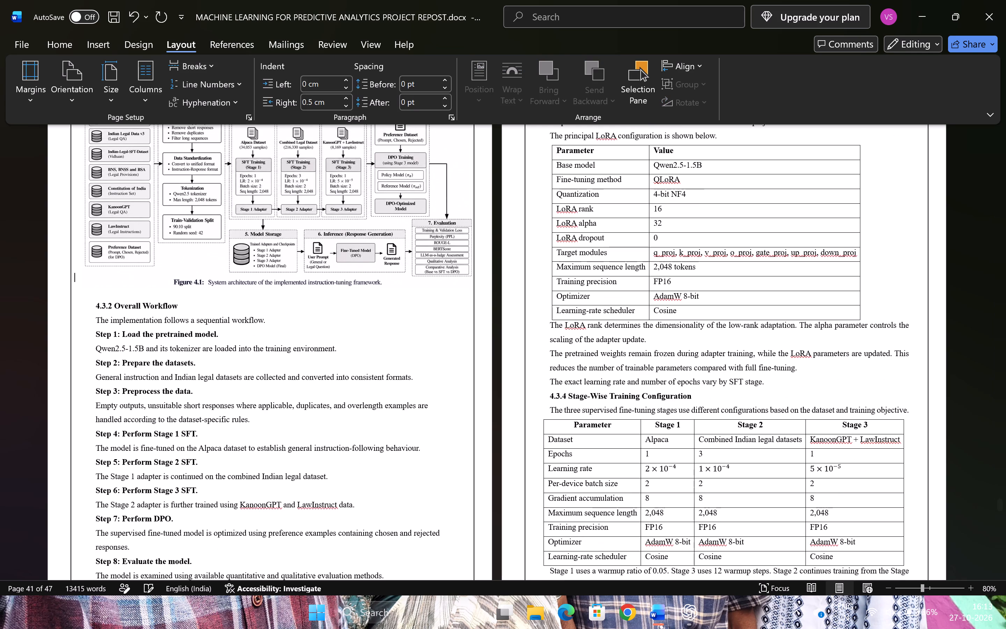
# Stretch the Figure 4.1 picture slightly taller by extending its upper edge toward the page border, and deselect it.
pyautogui.scroll(4, 177, 300)
pyautogui.hscroll(1, 177, 300)
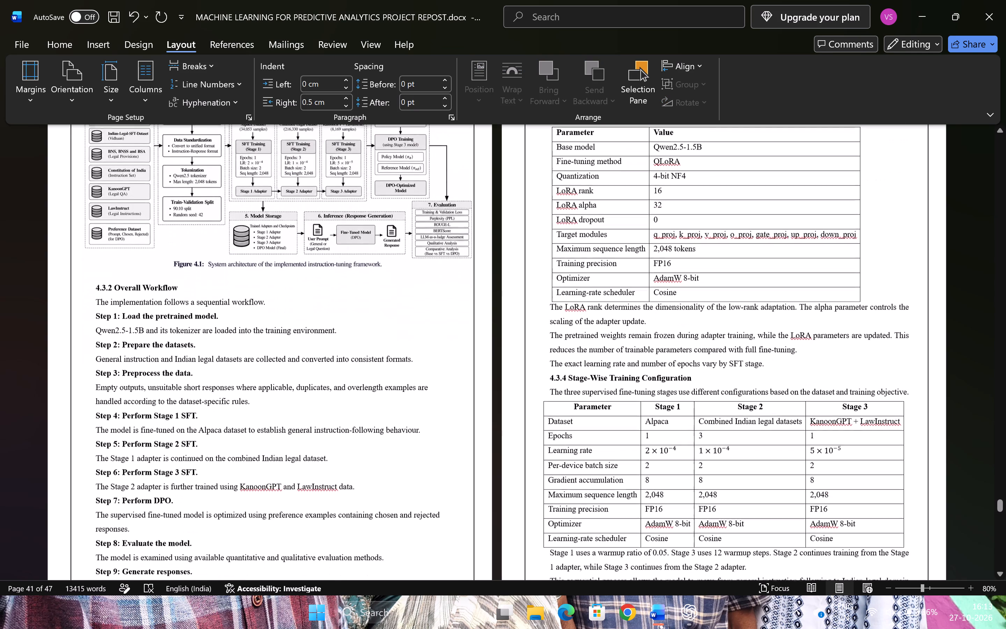
pyautogui.hscroll(1, 177, 300)
pyautogui.click(240, 292)
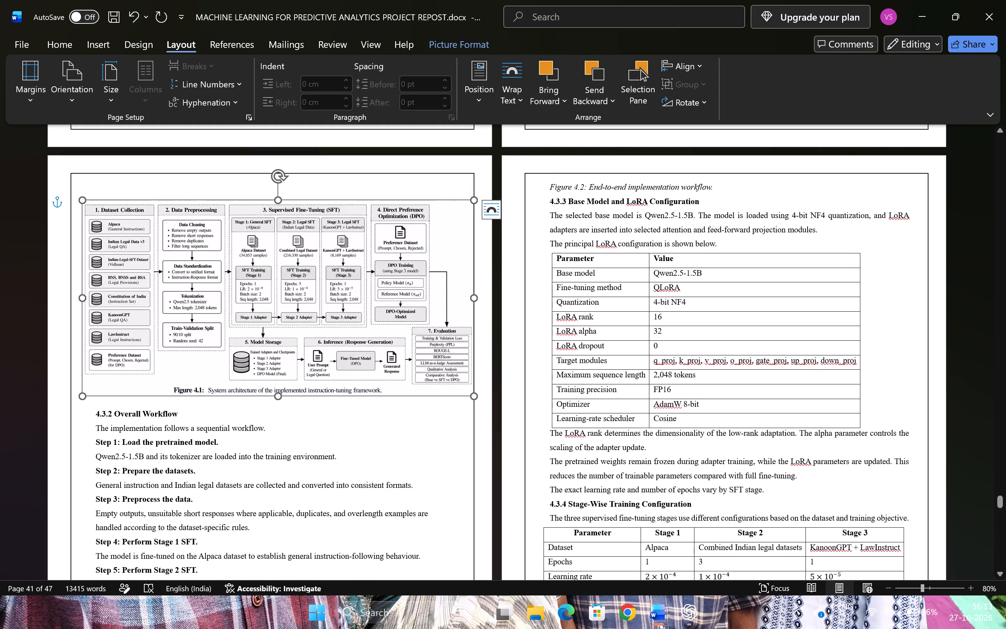
pyautogui.moveTo(278, 201); pyautogui.dragTo(278, 194)
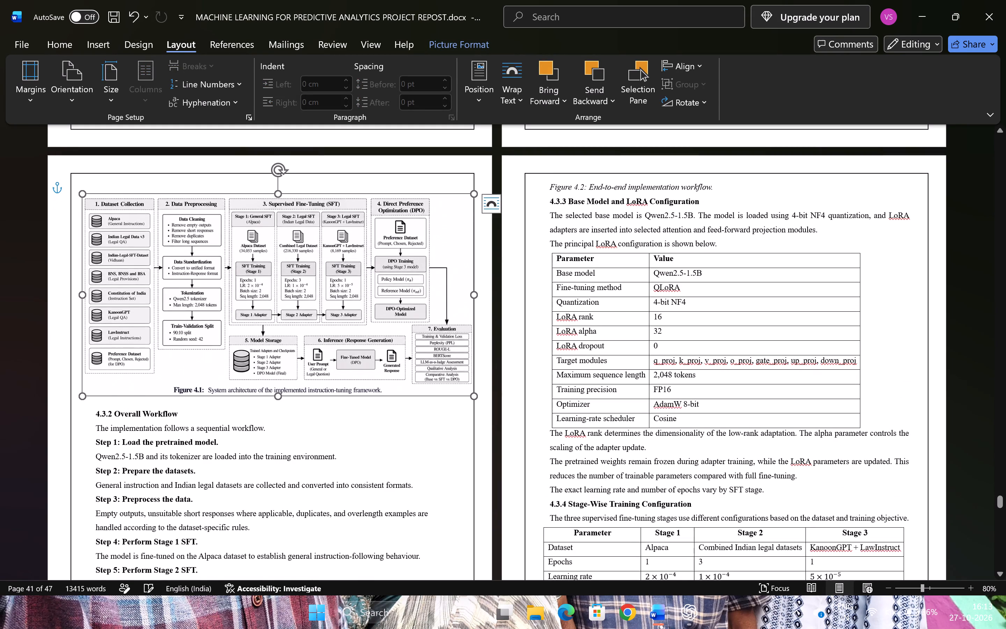
pyautogui.click(342, 438)
pyautogui.scroll(-9, 342, 438)
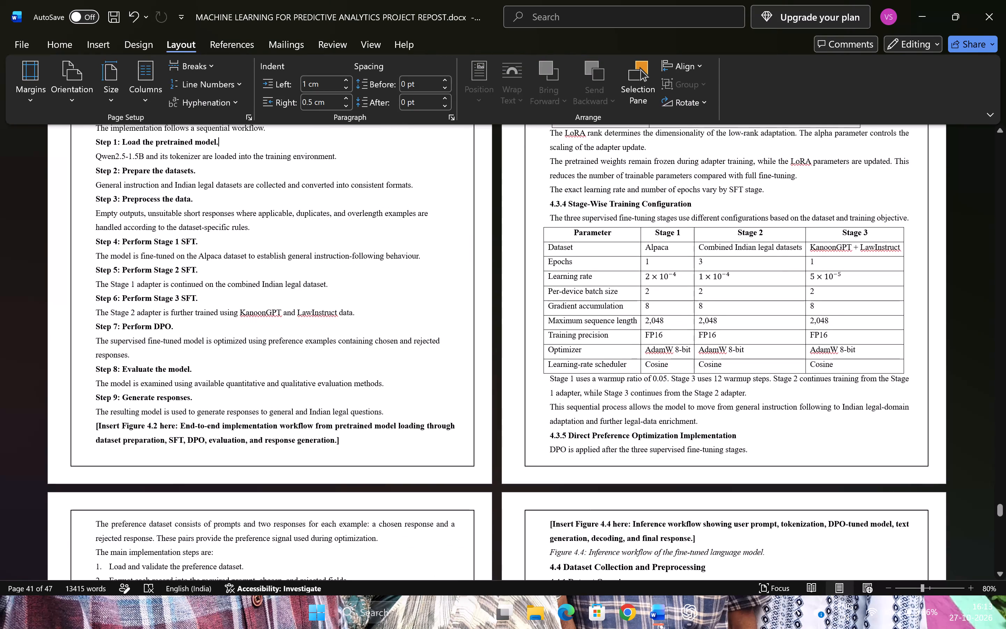
pyautogui.scroll(3, 439, 501)
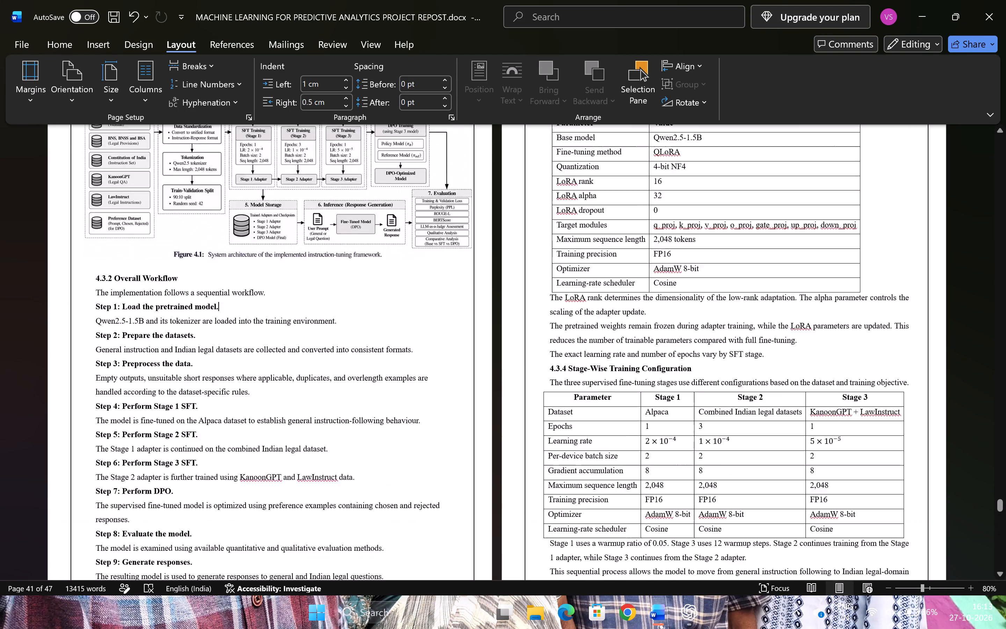
pyautogui.scroll(3, 439, 501)
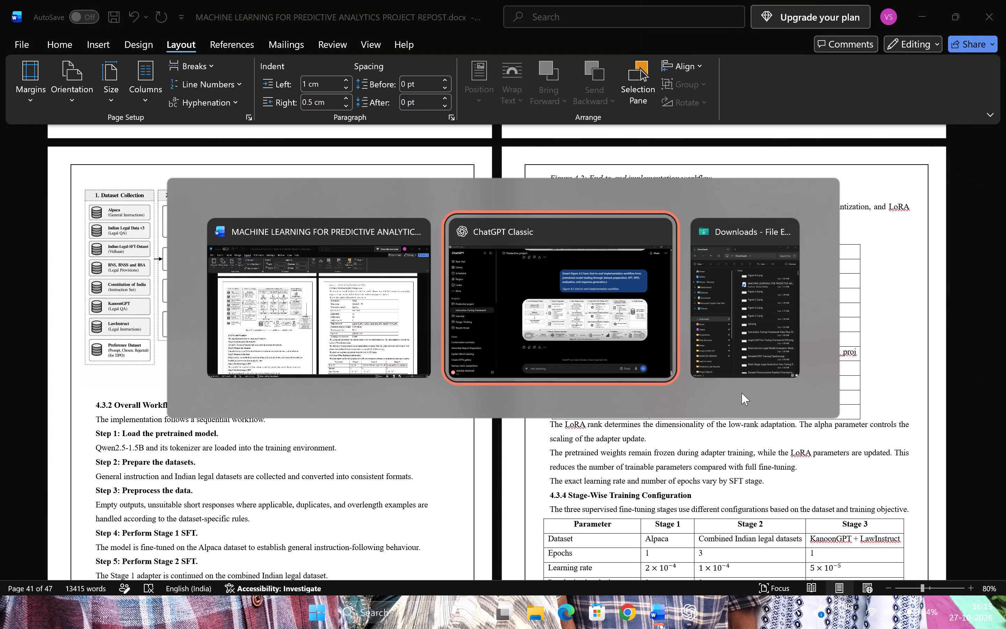
pyautogui.hotkey('alt', 'Tab')
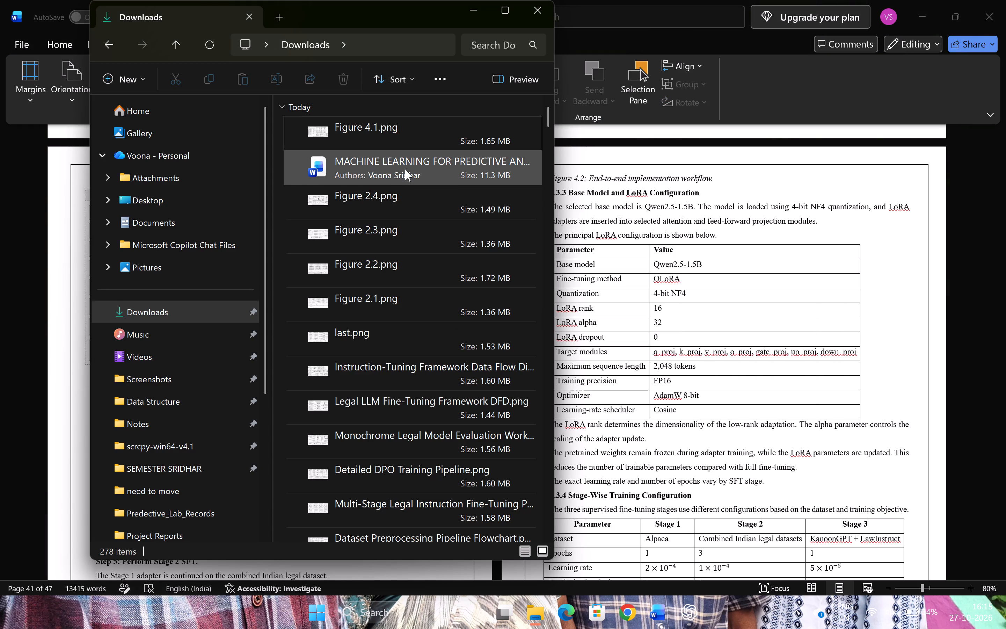
pyautogui.click(203, 49)
pyautogui.click(379, 130)
pyautogui.press('Return')
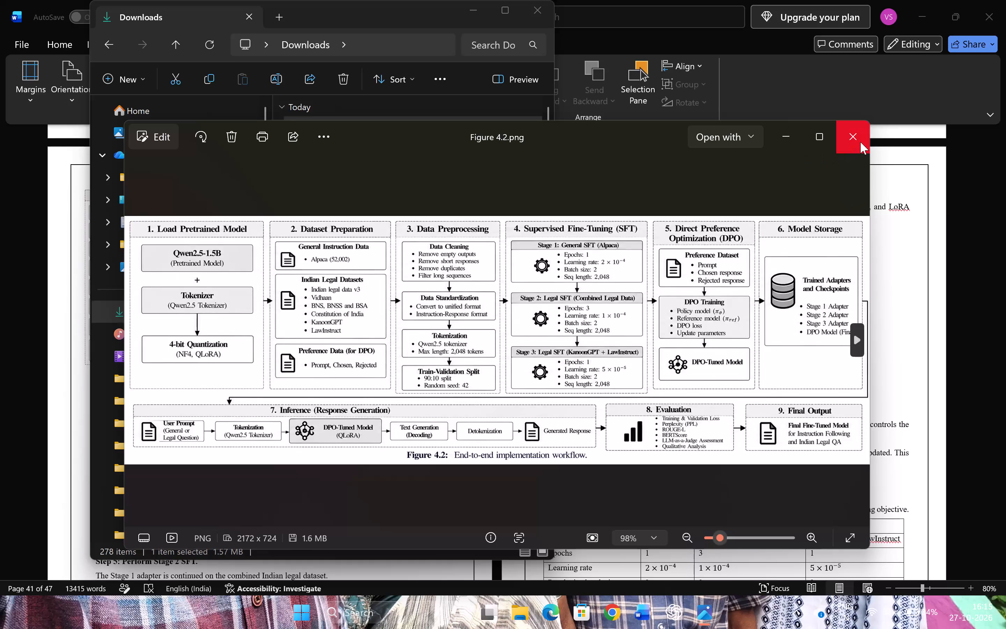
pyautogui.click(860, 142)
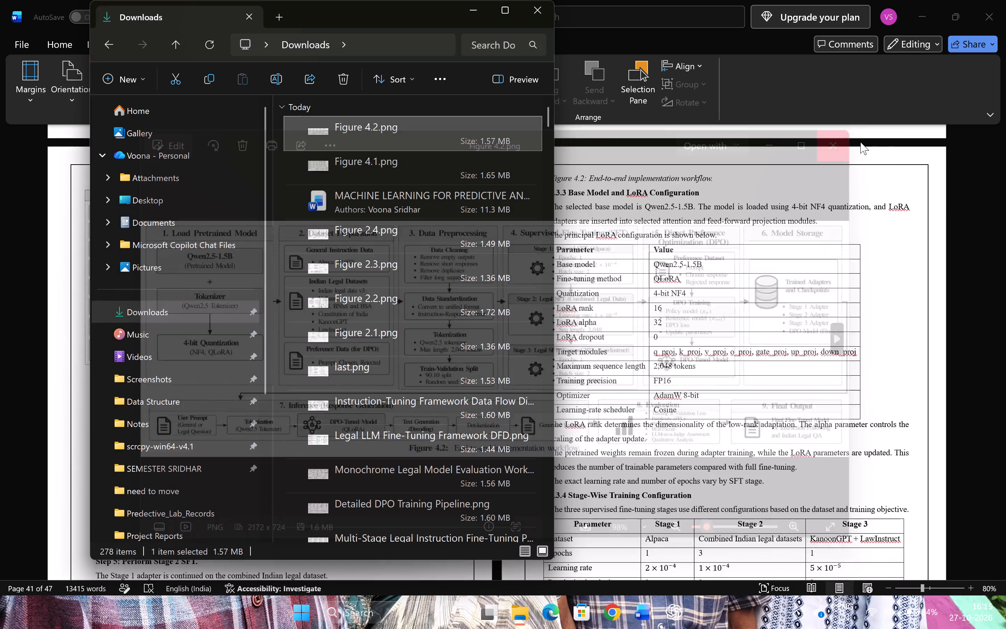
pyautogui.hotkey('ctrl', 'c')
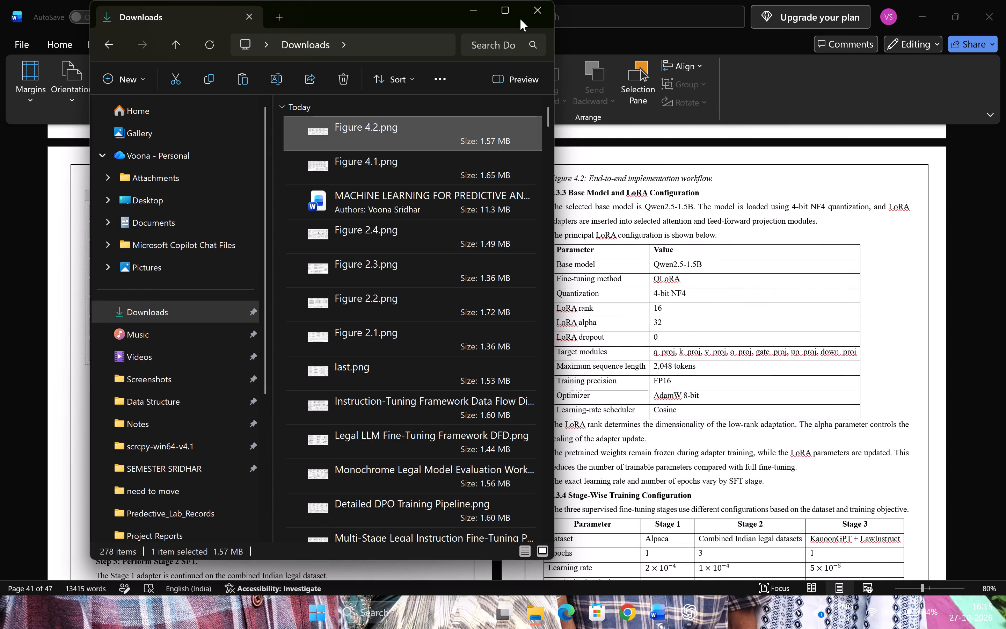
# Return to the Word report and paste the Figure 4.2 image directly before its italic caption above heading 4.3.3.
pyautogui.click(474, 7)
pyautogui.scroll(-1, 634, 354)
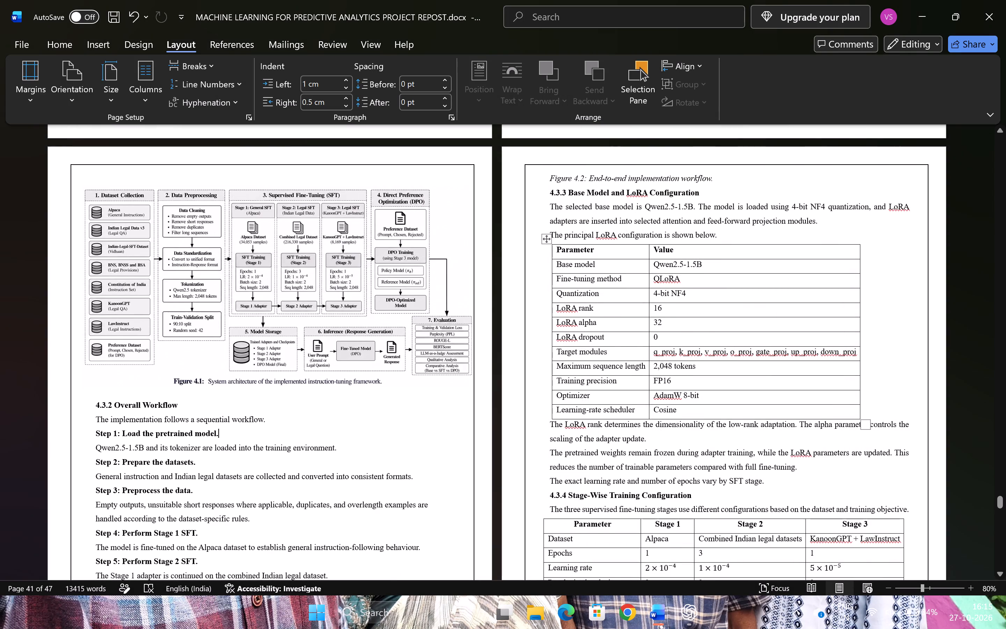
pyautogui.scroll(-1, 634, 354)
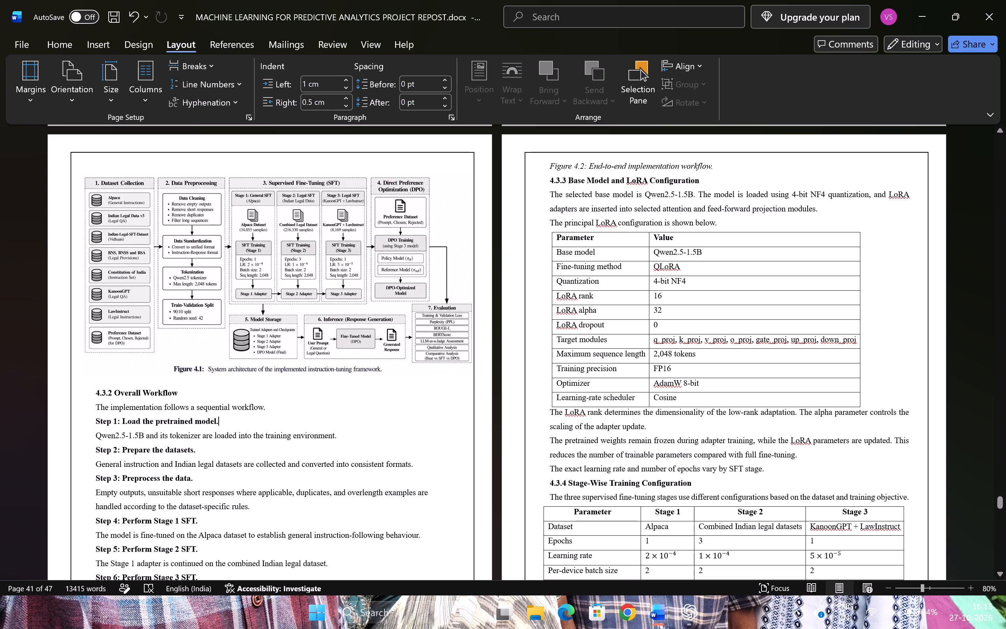
pyautogui.click(549, 165)
pyautogui.hotkey('ctrl', 'v')
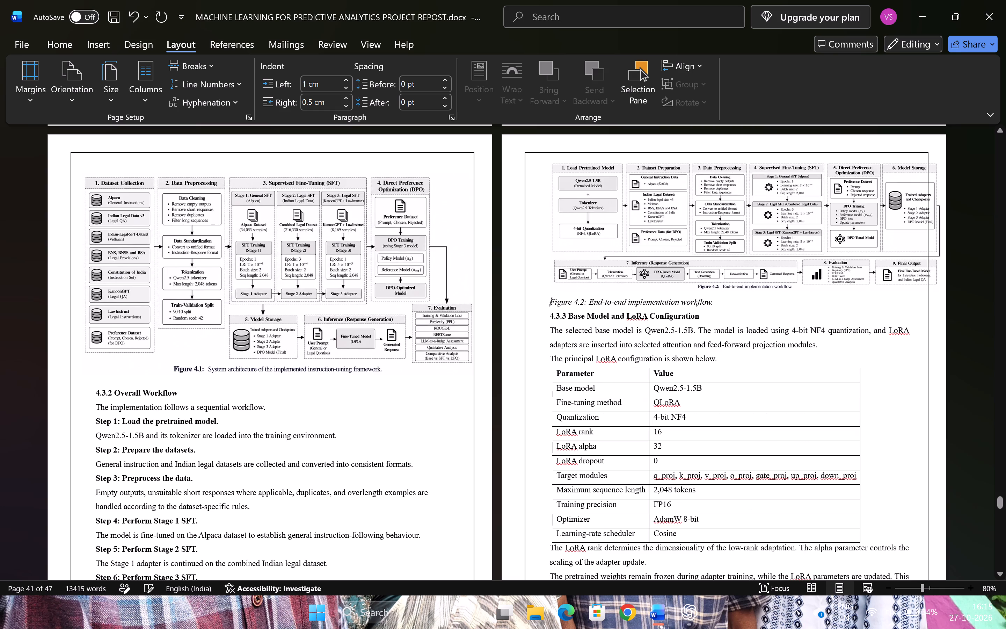
# Delete the italic text caption "Figure 4.2: End-to-end implementation workflow." below the pasted image.
pyautogui.moveTo(726, 300); pyautogui.dragTo(549, 302)
pyautogui.press('BackSpace')
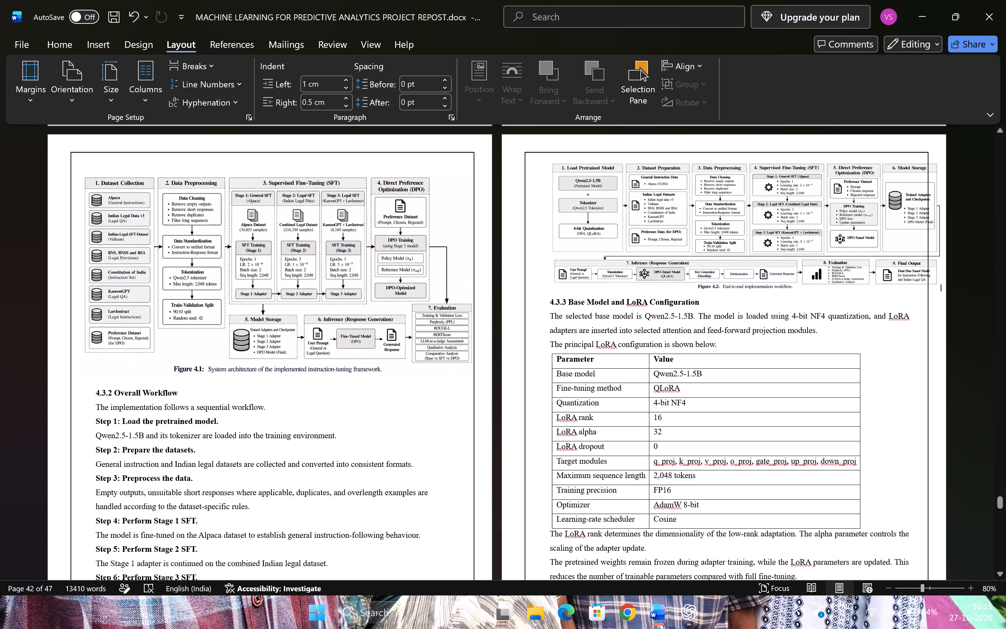
# Insert a blank line above heading 4.3.3 Base Model and LoRA Configuration.
pyautogui.click(551, 303)
pyautogui.press('Return')
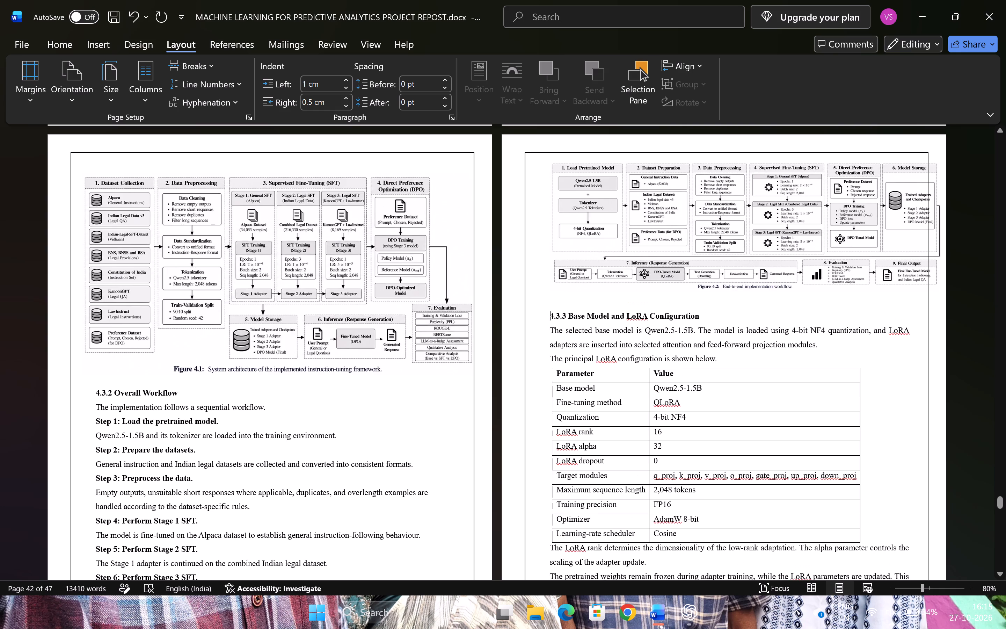
# Set the Figure 4.2 picture's text wrapping to In Front of Text.
pyautogui.click(581, 268)
pyautogui.click(965, 168)
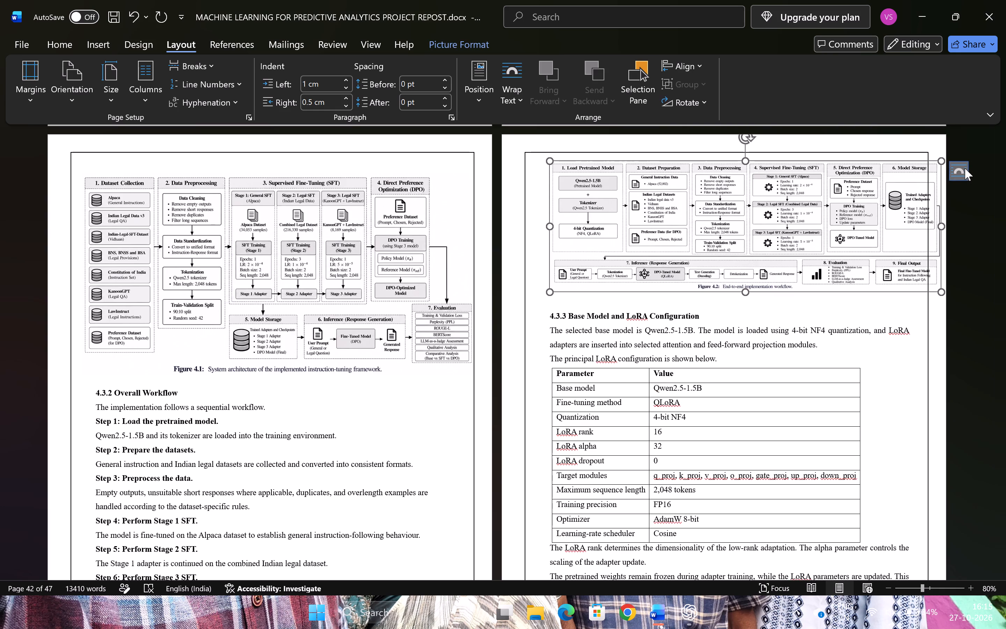
pyautogui.click(528, 304)
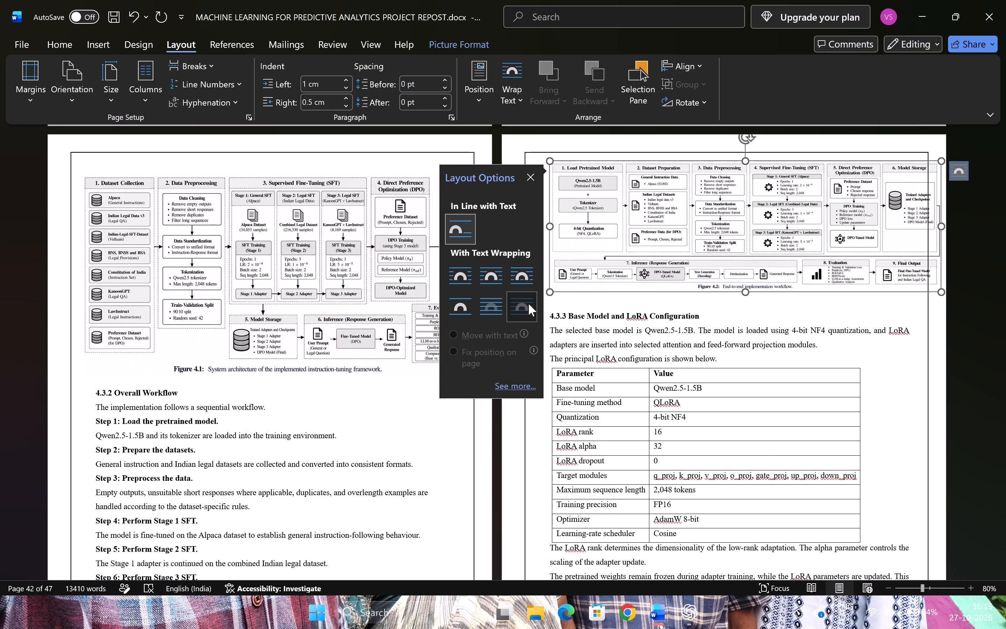
# Move the Figure 4.2 picture down out of the way and insert 12 blank lines above heading 4.3.3.
pyautogui.click(535, 175)
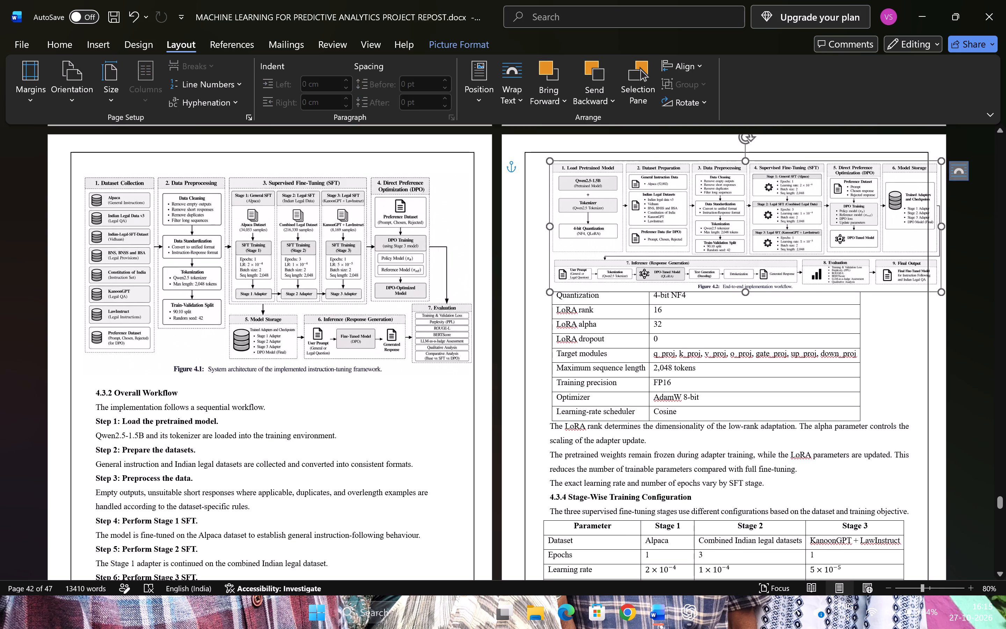
pyautogui.moveTo(567, 191); pyautogui.dragTo(584, 304)
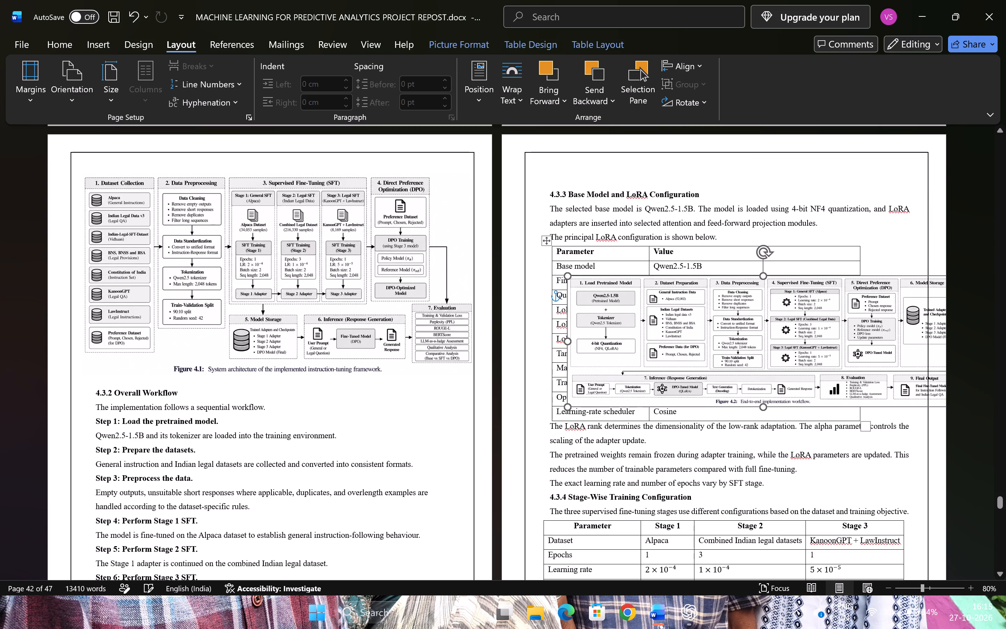
pyautogui.click(600, 178)
pyautogui.press('Return')
pyautogui.press('Return')
pyautogui.press('Return')
pyautogui.press('Return')
pyautogui.press('Return')
pyautogui.press('Return')
pyautogui.press('Return')
pyautogui.press('Return')
pyautogui.press('Return')
pyautogui.press('Return')
pyautogui.press('Return')
pyautogui.press('Return')
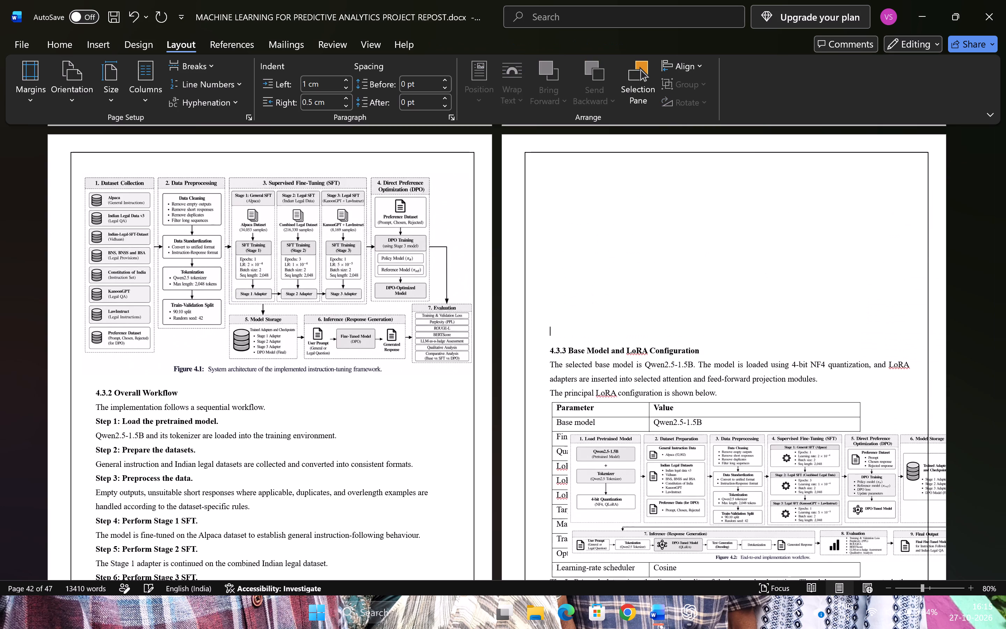
# Position the Figure 4.2 picture in the blank space above heading 4.3.3, nudging it to fit within the page border.
pyautogui.click(707, 503)
pyautogui.moveTo(707, 503); pyautogui.dragTo(714, 337)
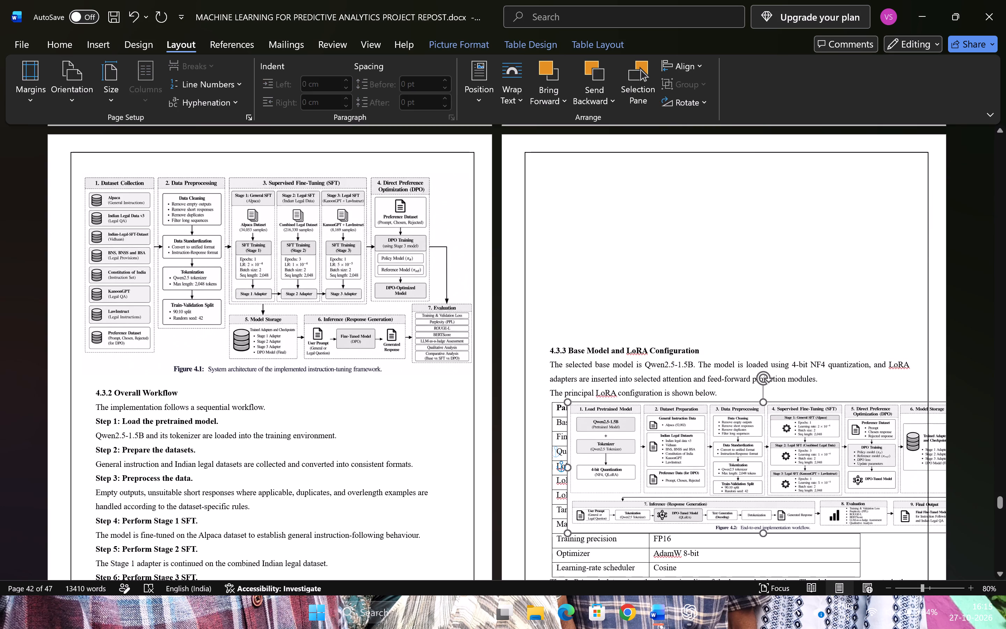
pyautogui.moveTo(714, 337); pyautogui.dragTo(676, 228)
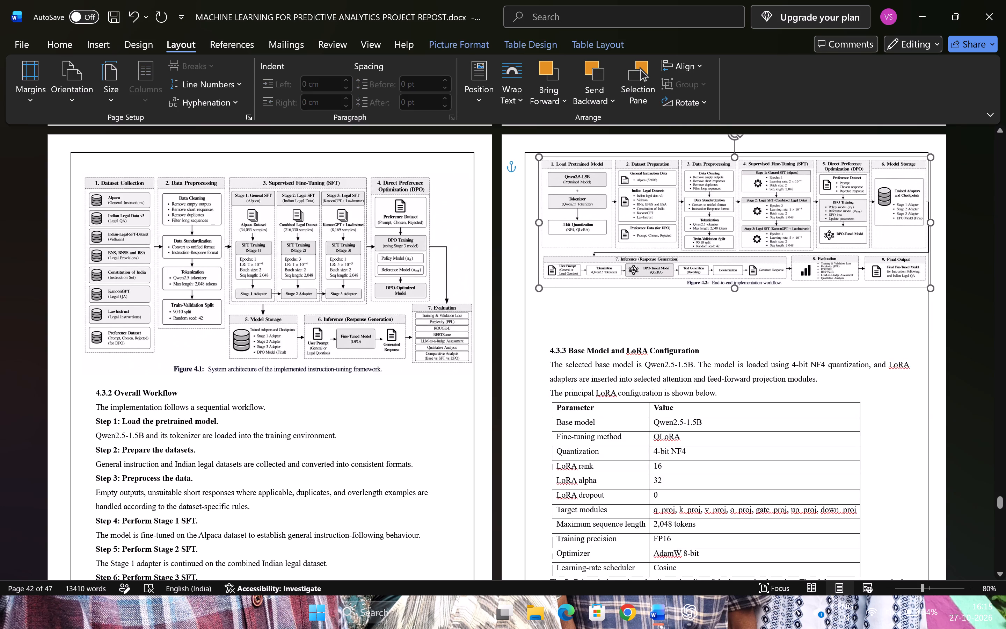
pyautogui.moveTo(676, 228); pyautogui.dragTo(682, 227)
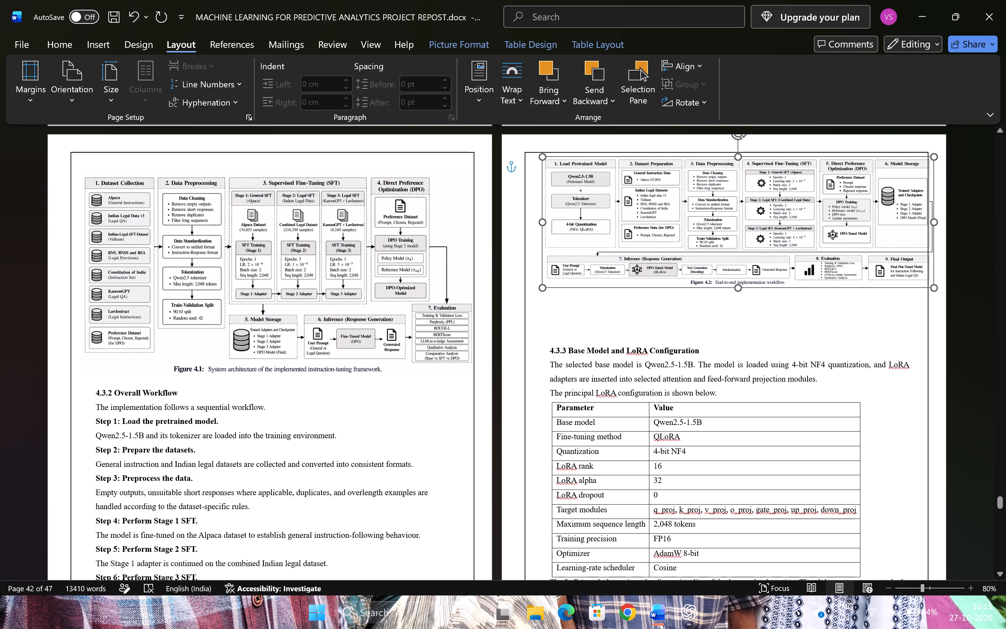
pyautogui.moveTo(682, 227); pyautogui.dragTo(679, 225)
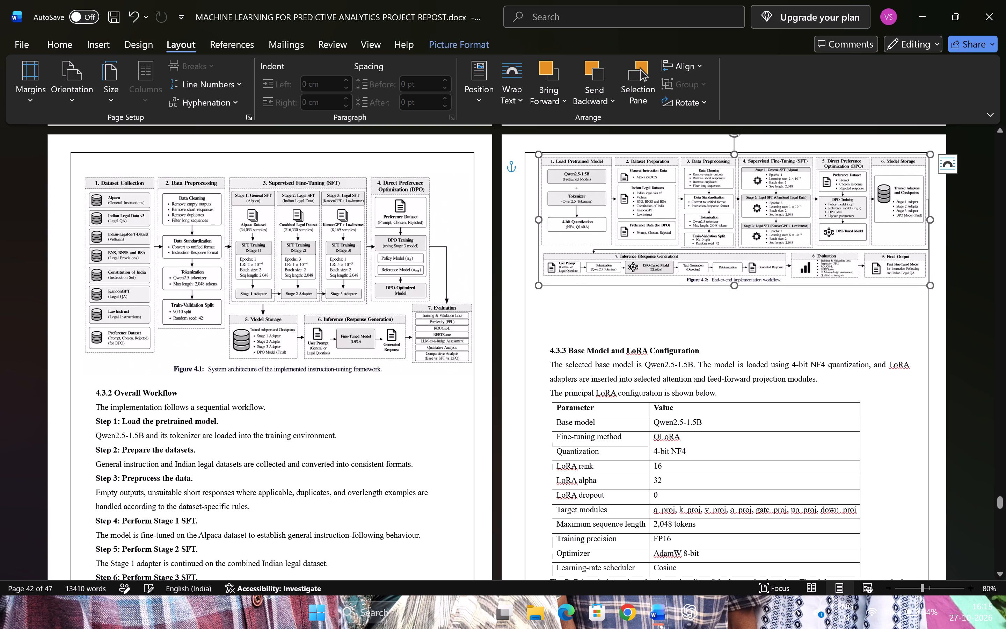
pyautogui.press('Left')
pyautogui.press('Left')
pyautogui.press('Left')
pyautogui.press('Left')
pyautogui.press('Left')
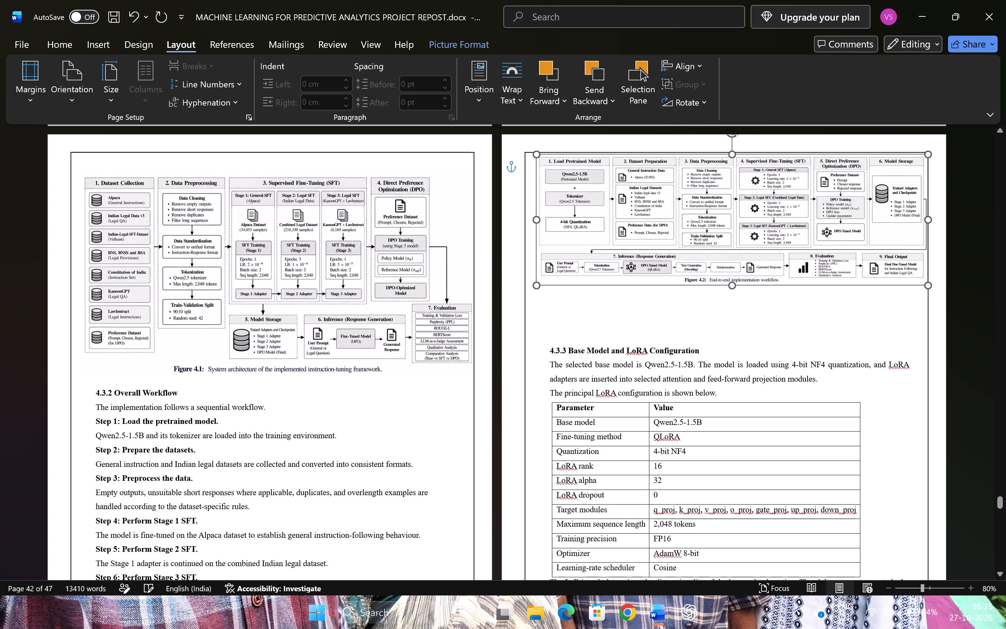
pyautogui.press('Down')
pyautogui.press('Down')
pyautogui.press('Down')
pyautogui.press('Down')
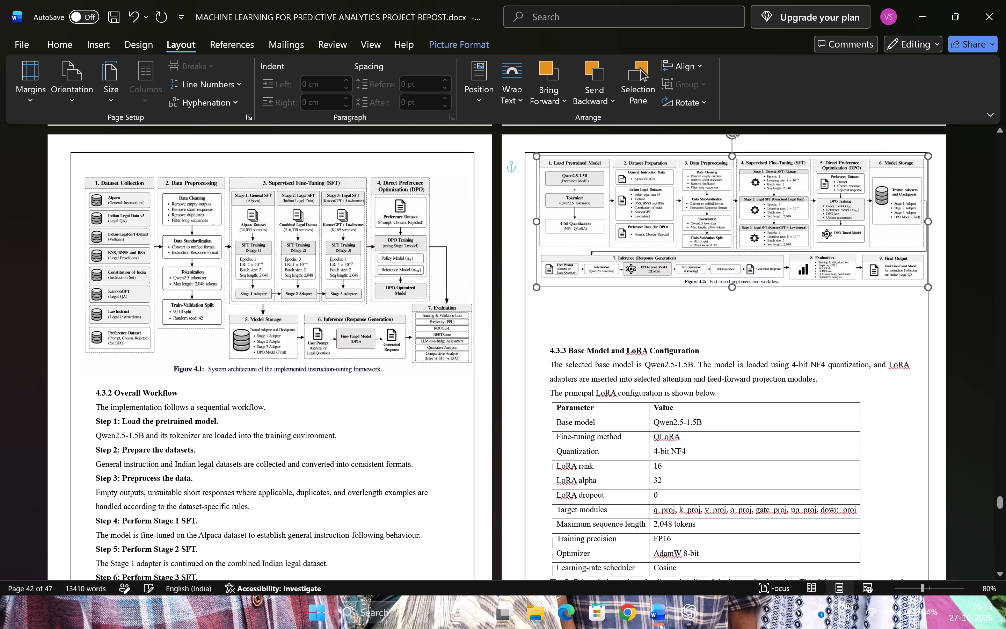
pyautogui.press('Down')
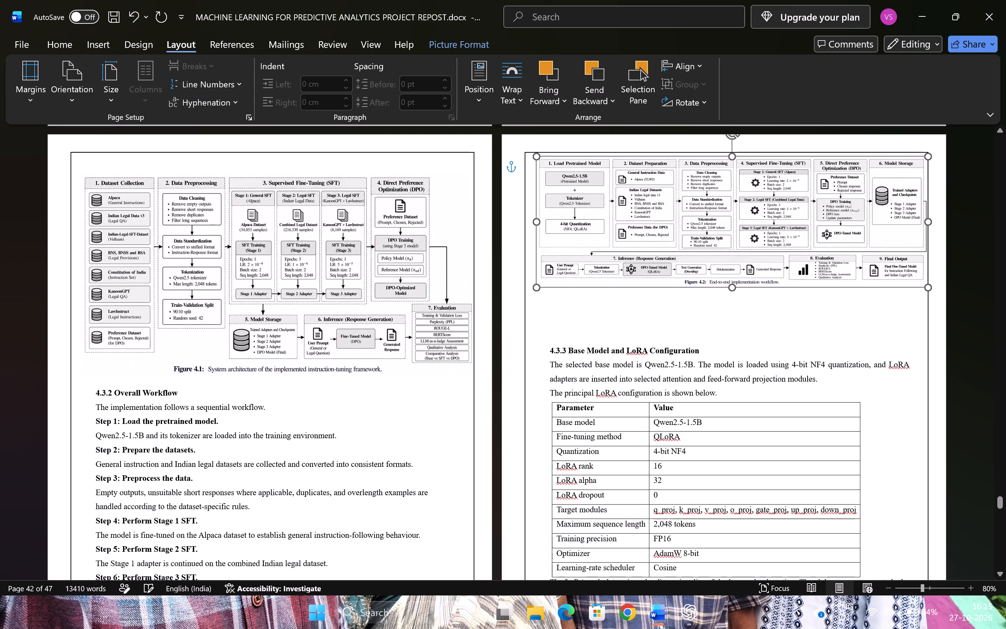
pyautogui.press('Down')
# Remove the surplus blank lines between the Figure 4.2 picture and heading 4.3.3 so the heading sits just below it.
pyautogui.click(667, 329)
pyautogui.press('Down')
pyautogui.press('Down')
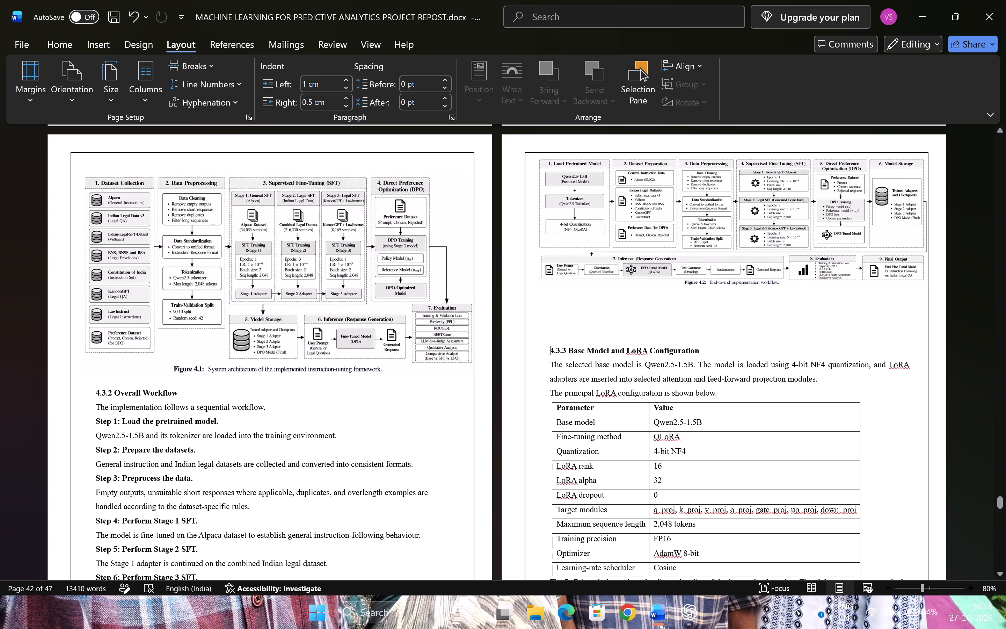
pyautogui.press('Up')
pyautogui.press('BackSpace')
pyautogui.press('BackSpace')
pyautogui.press('BackSpace')
pyautogui.press('BackSpace')
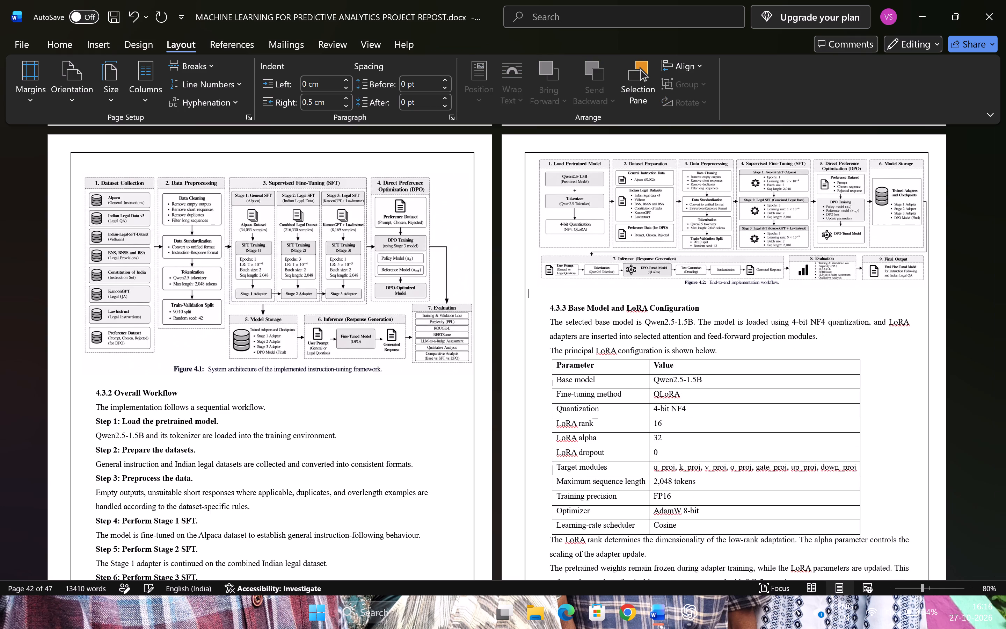
pyautogui.press('BackSpace')
# Copy the Figure 4.3 placeholder text and its italic caption above heading 4.3.6 Model Storage and Checkpoint Management.
pyautogui.scroll(-3, 667, 329)
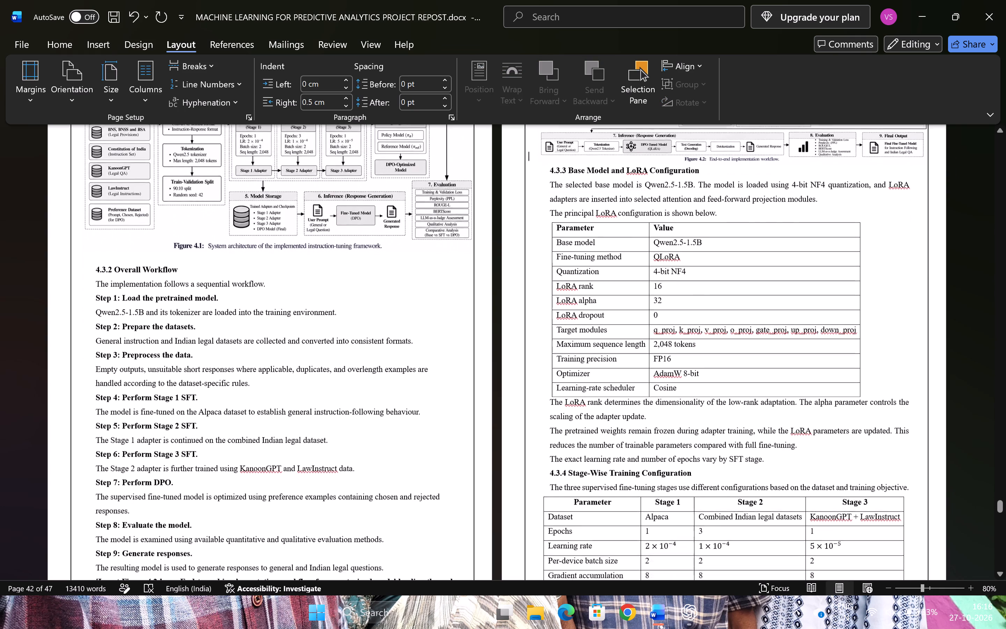
pyautogui.scroll(-5, 667, 329)
pyautogui.scroll(4, 667, 329)
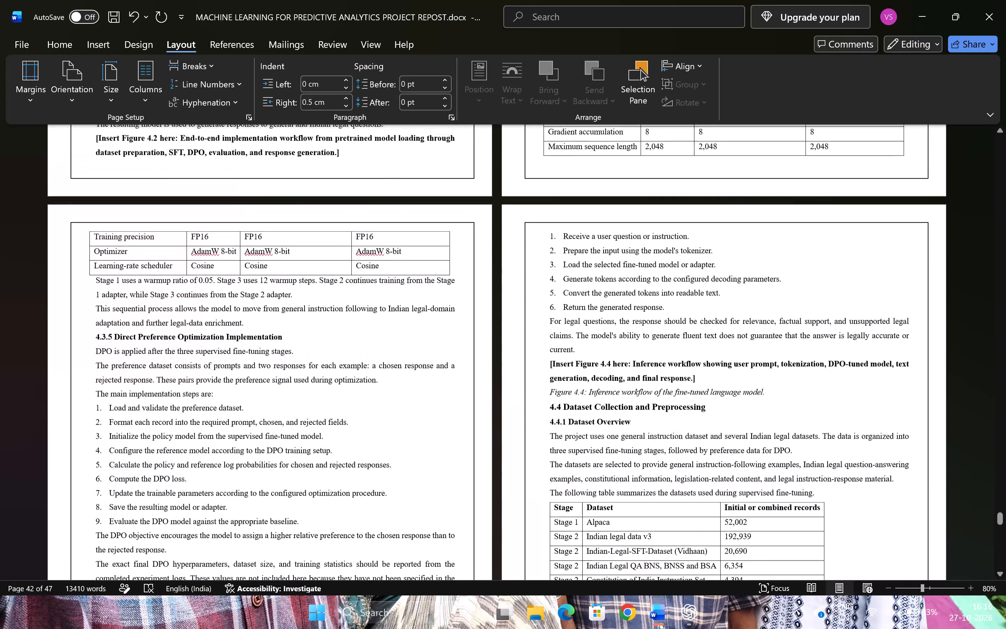
pyautogui.scroll(-3, 667, 329)
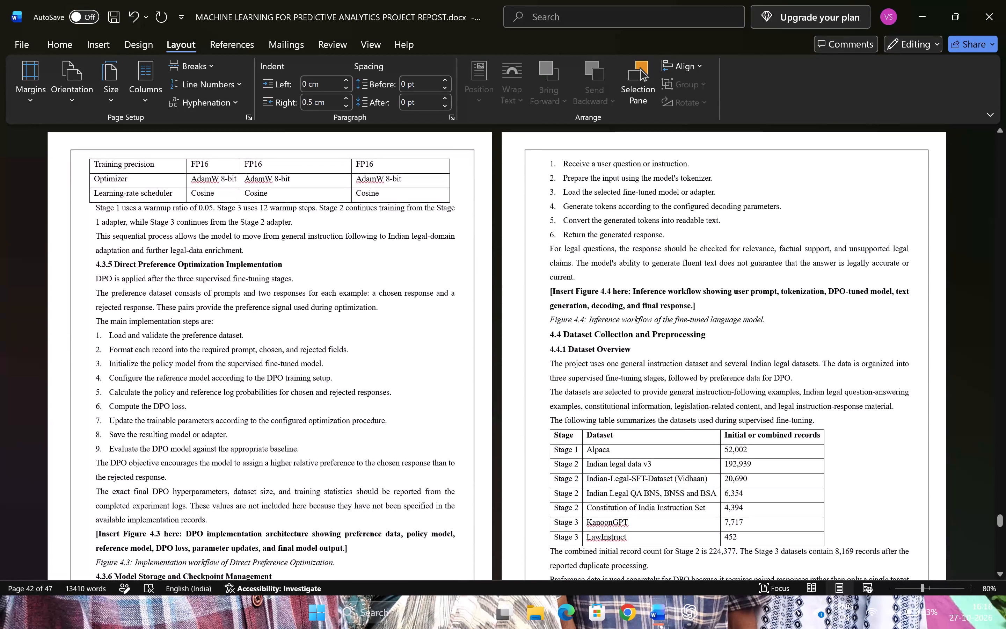
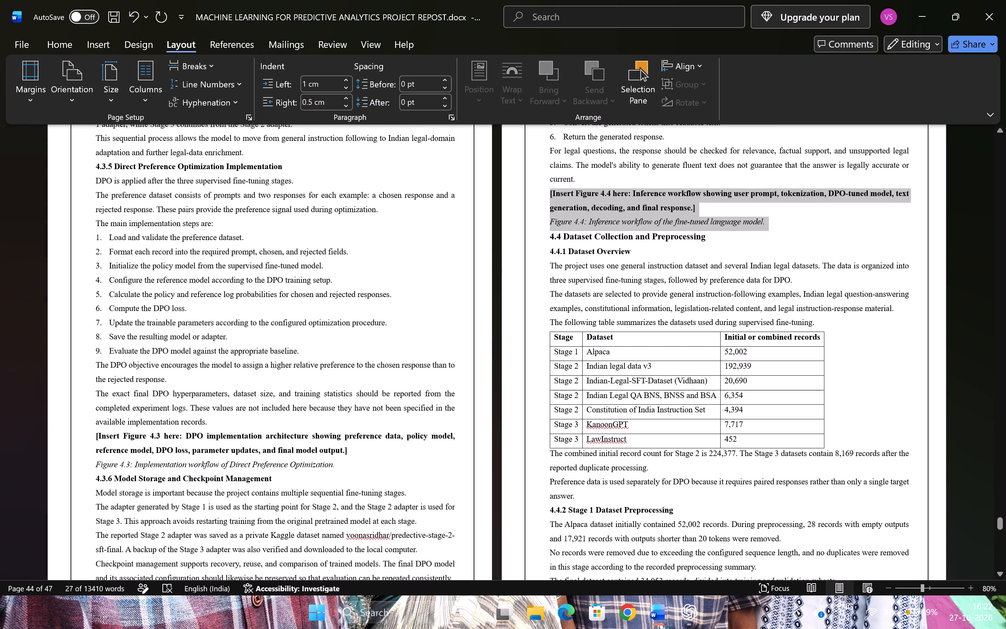
pyautogui.scroll(11, 425, 342)
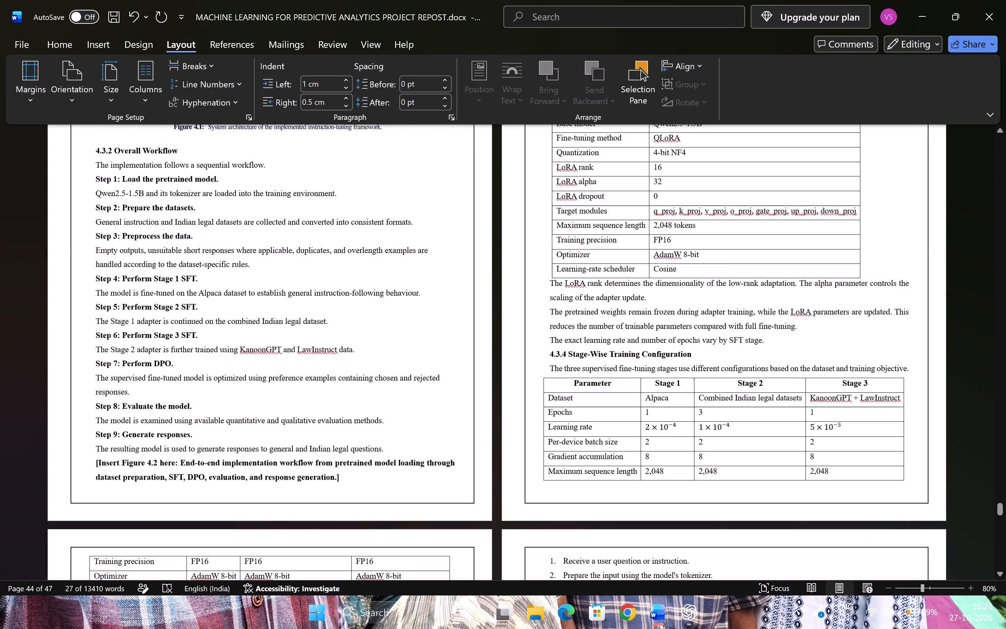
pyautogui.scroll(7, 425, 342)
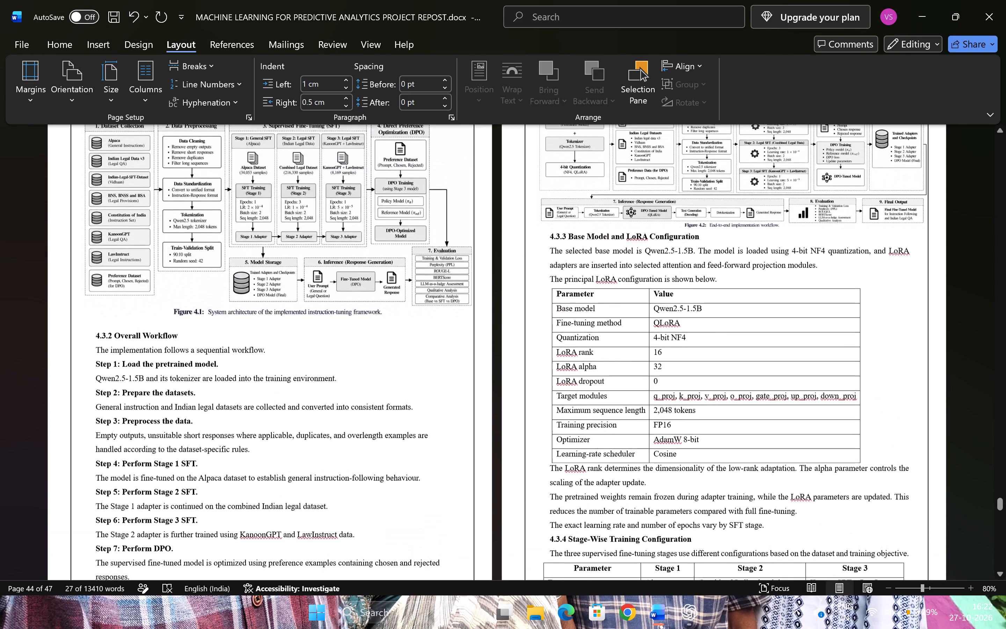
pyautogui.scroll(1, 425, 342)
pyautogui.scroll(-9, 425, 342)
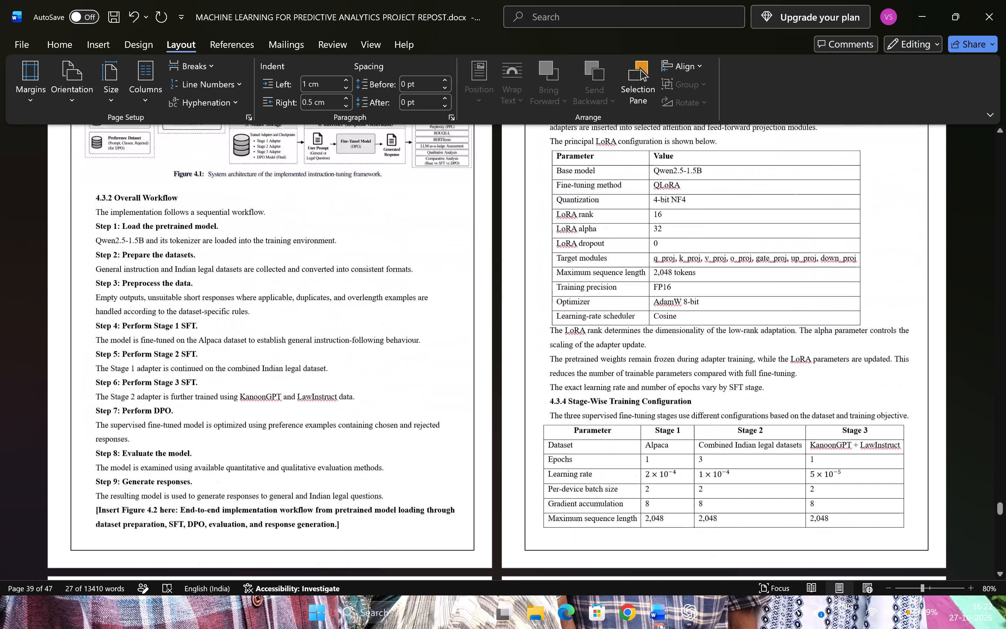
pyautogui.scroll(-6, 425, 342)
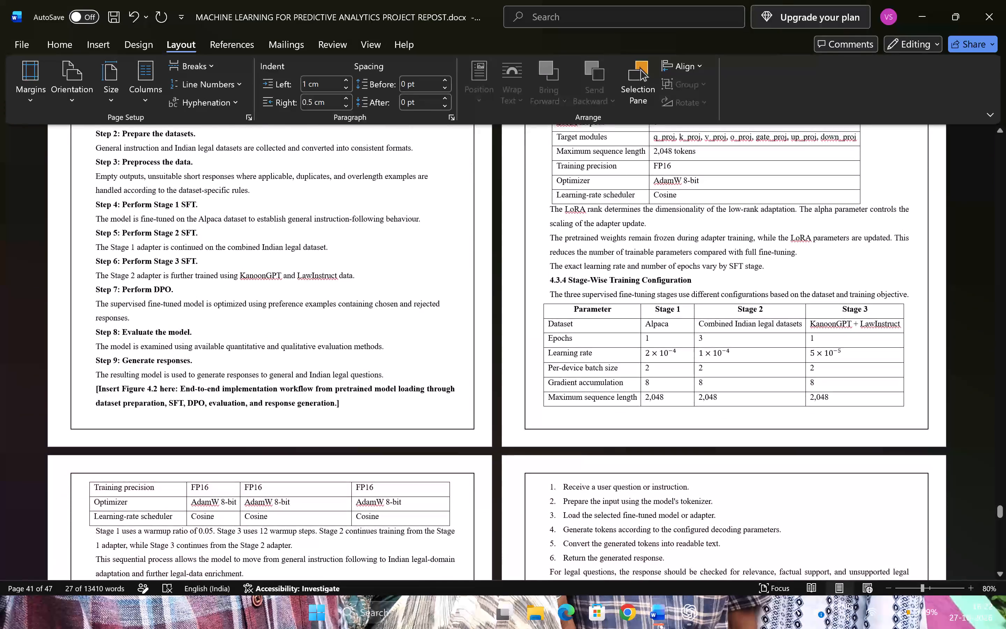
pyautogui.scroll(-6, 425, 342)
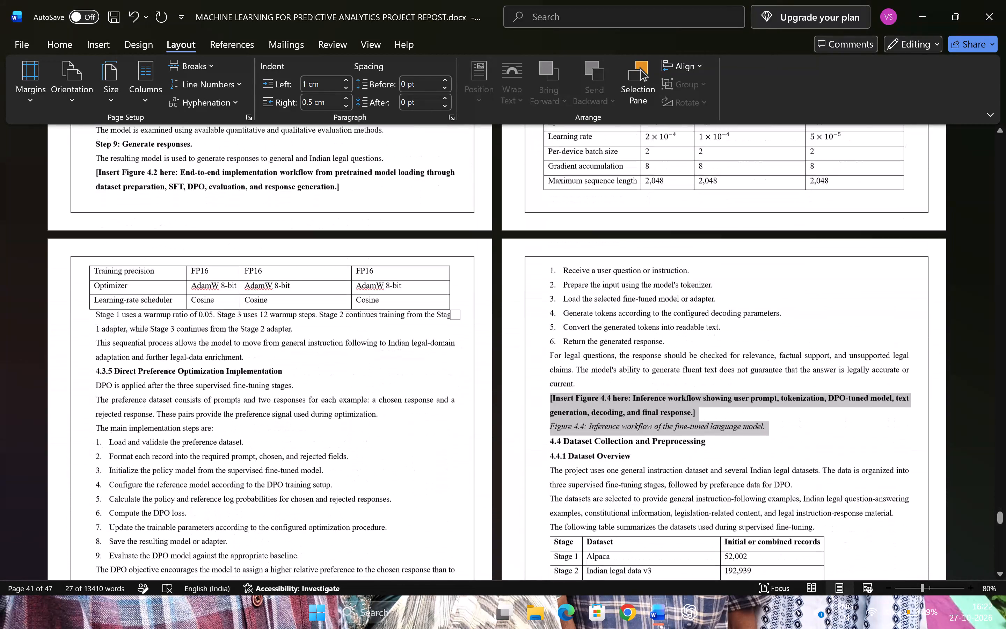
pyautogui.scroll(-2, 425, 342)
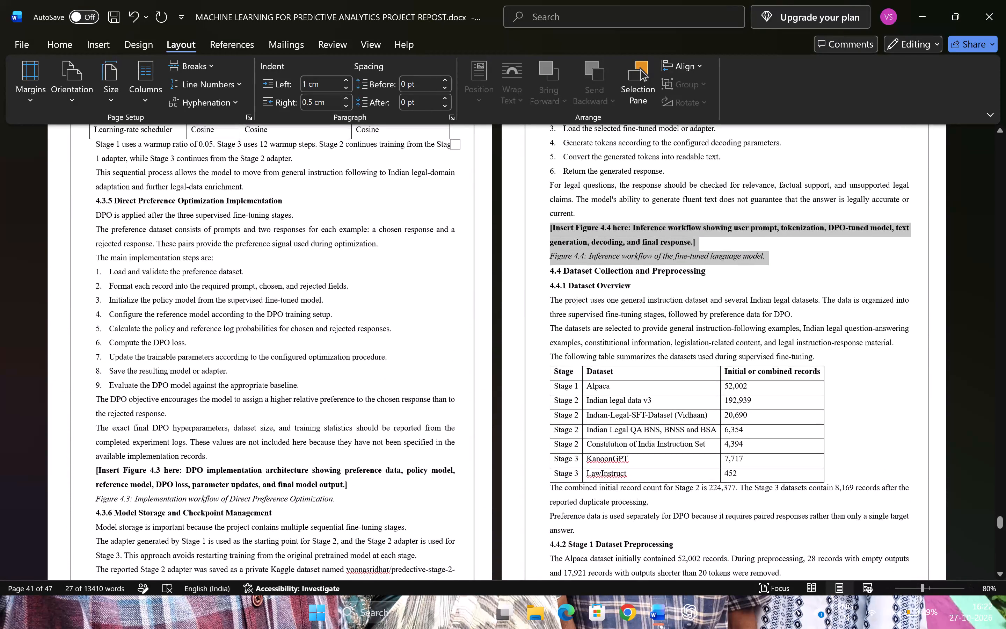
pyautogui.scroll(-2, 425, 342)
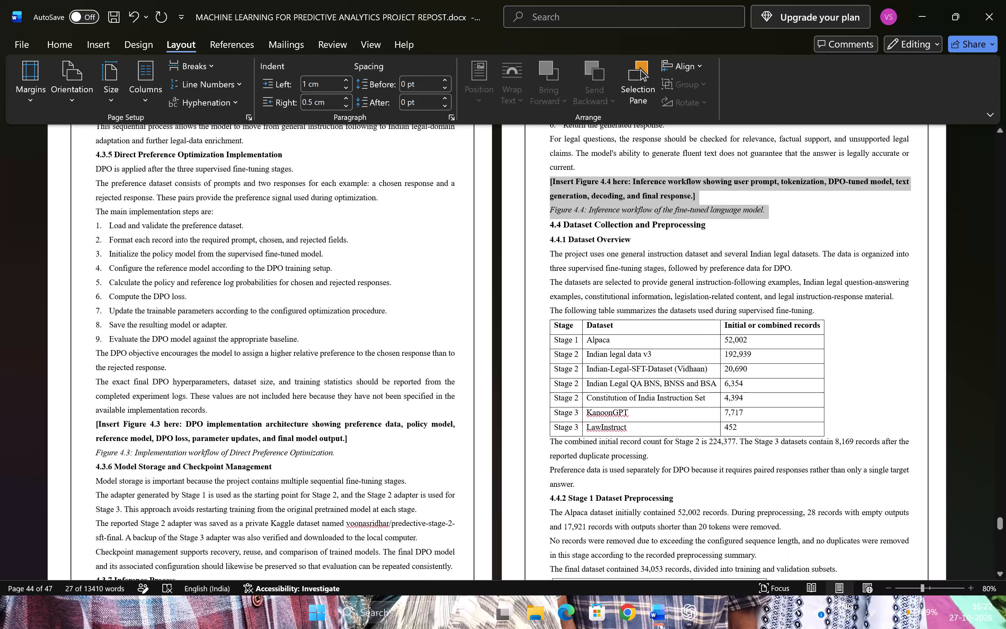
pyautogui.moveTo(354, 455); pyautogui.dragTo(94, 426)
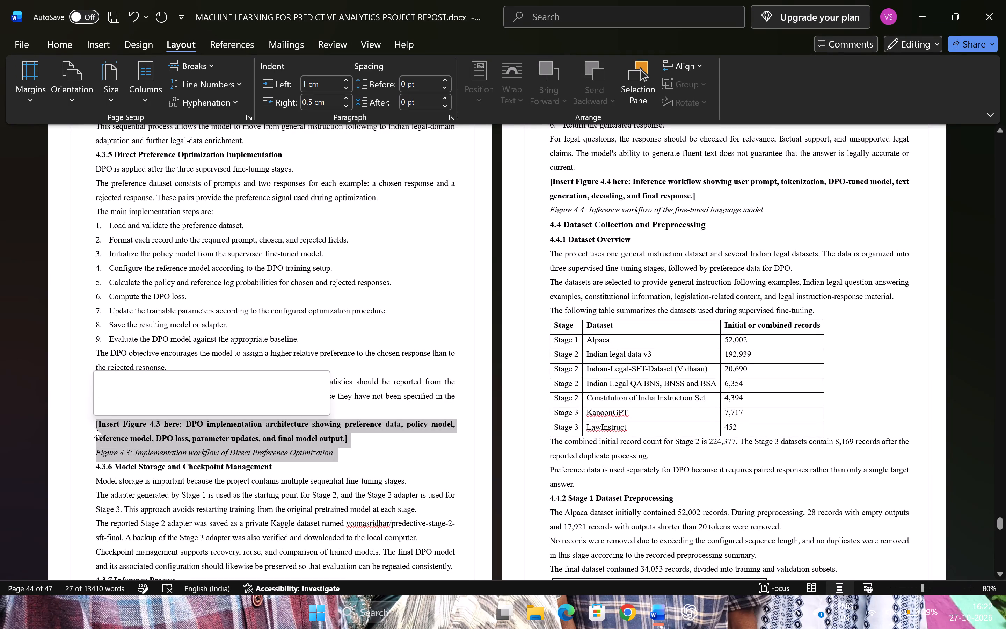
pyautogui.press('BackSpace')
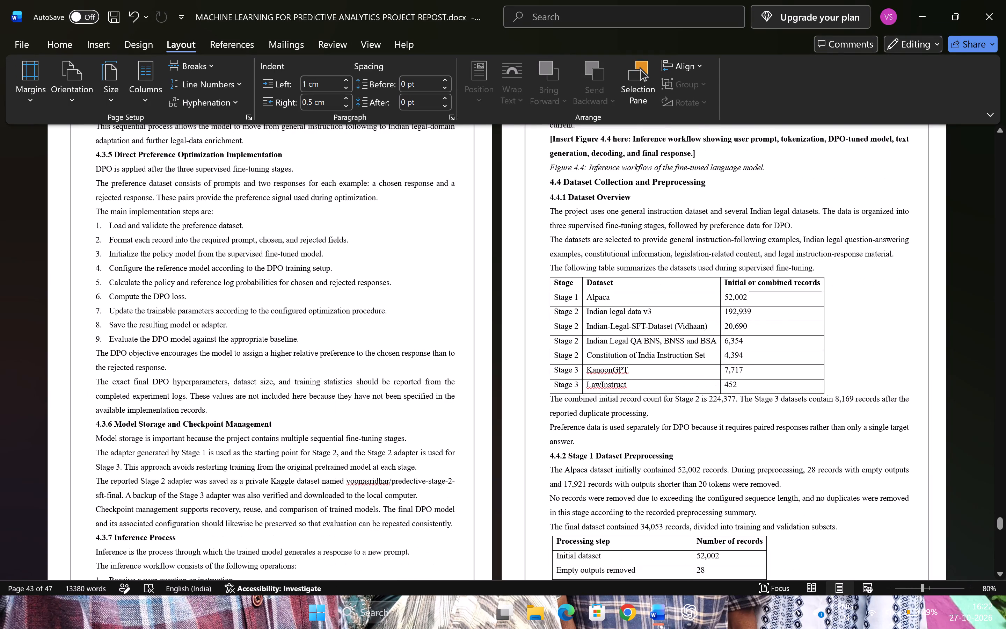
# Insert six blank lines above the 4.3.6 heading and place the cursor in the first of them.
pyautogui.press('Return')
pyautogui.press('Return')
pyautogui.press('Return')
pyautogui.press('Return')
pyautogui.press('Return')
pyautogui.press('Return')
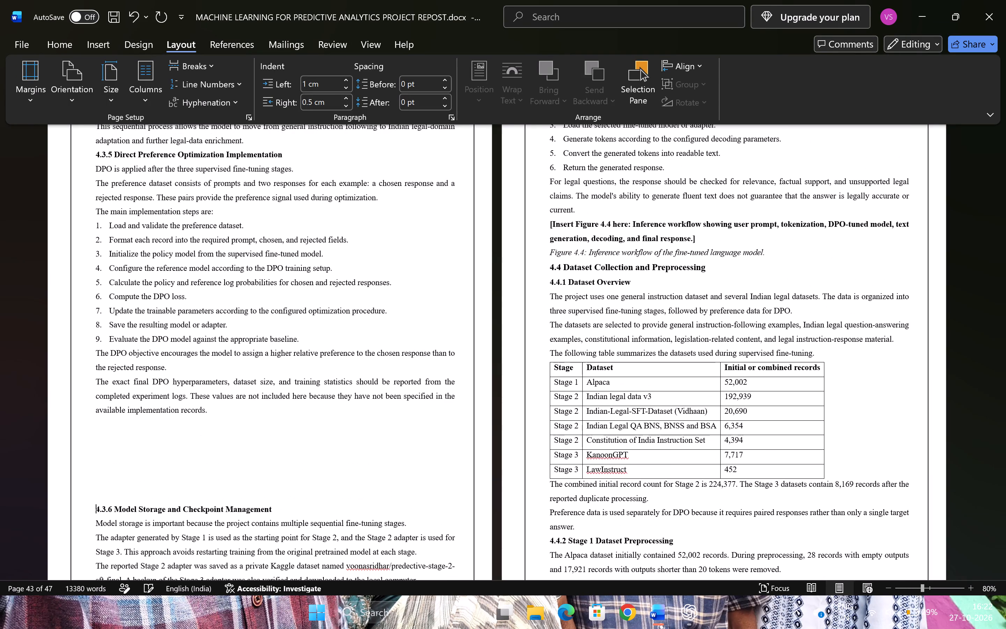
pyautogui.click(114, 424)
# Copy "Figure 4.3.png" from the Downloads folder and paste it into the blank space above section 4.3.6 of the Word report.
pyautogui.hotkey('alt', 'Tab')
pyautogui.hotkey('alt', 'Tab')
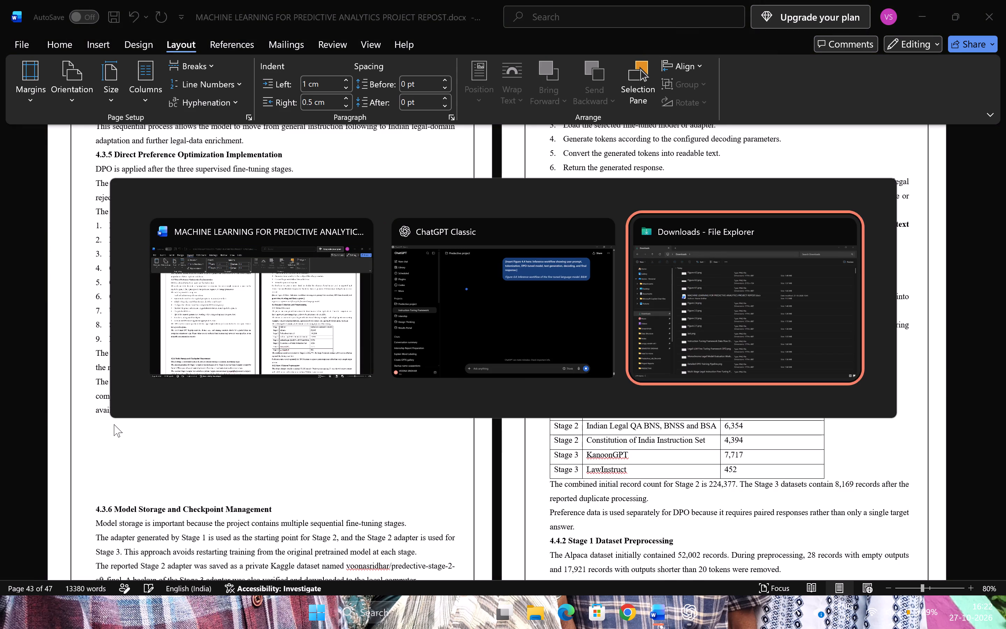
pyautogui.click(275, 138)
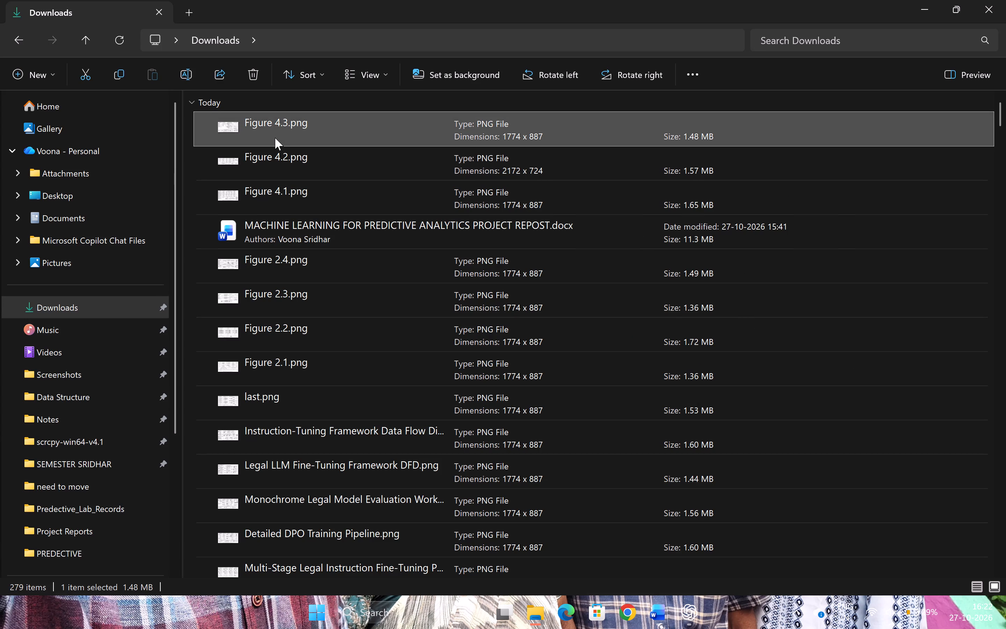
pyautogui.hotkey('ctrl', 'c')
pyautogui.hotkey('ctrl', 'alt', 'Tab')
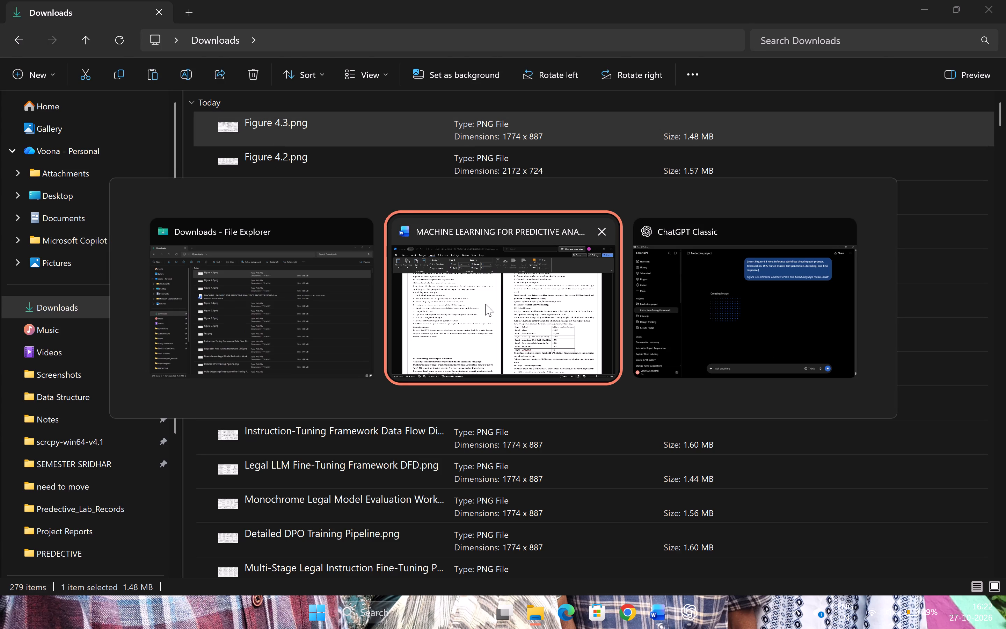
pyautogui.click(485, 304)
pyautogui.hotkey('ctrl', 'v')
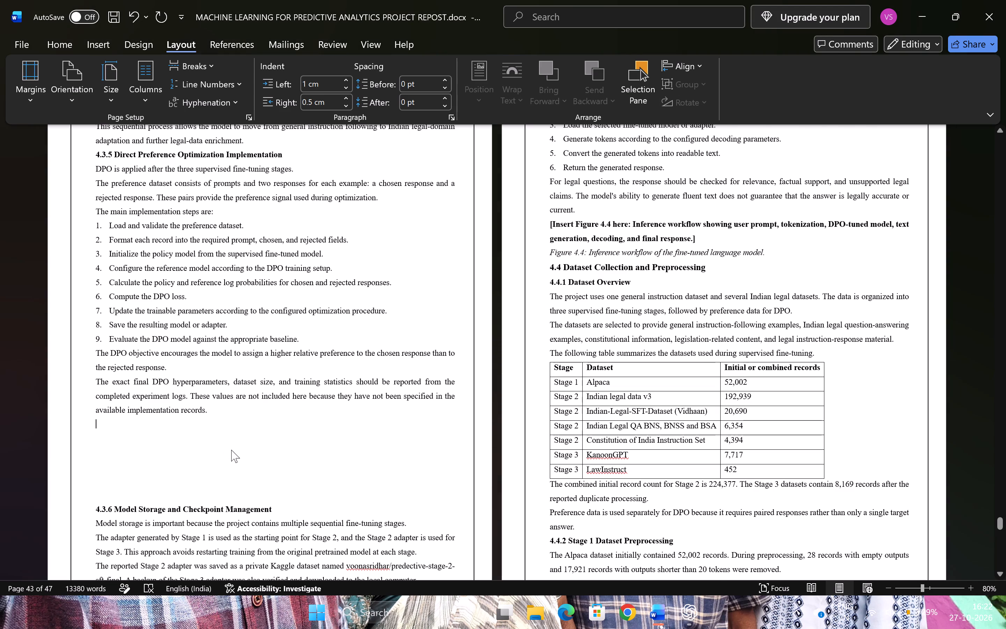
# Set the Figure 4.3 picture's text wrapping to In Front of Text and move it up off the blank lines.
pyautogui.click(320, 417)
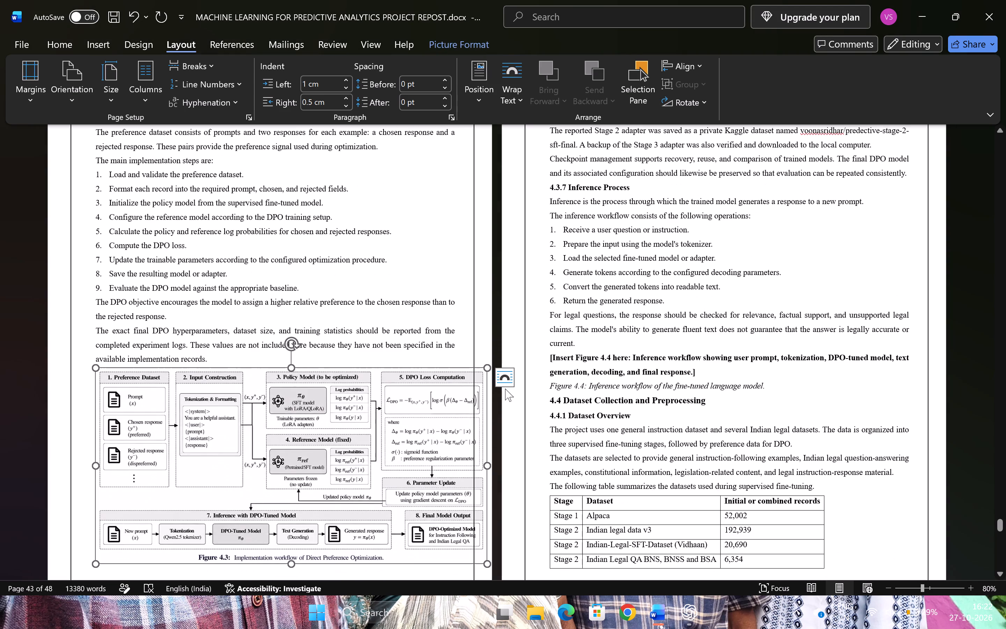
pyautogui.click(506, 380)
pyautogui.click(600, 500)
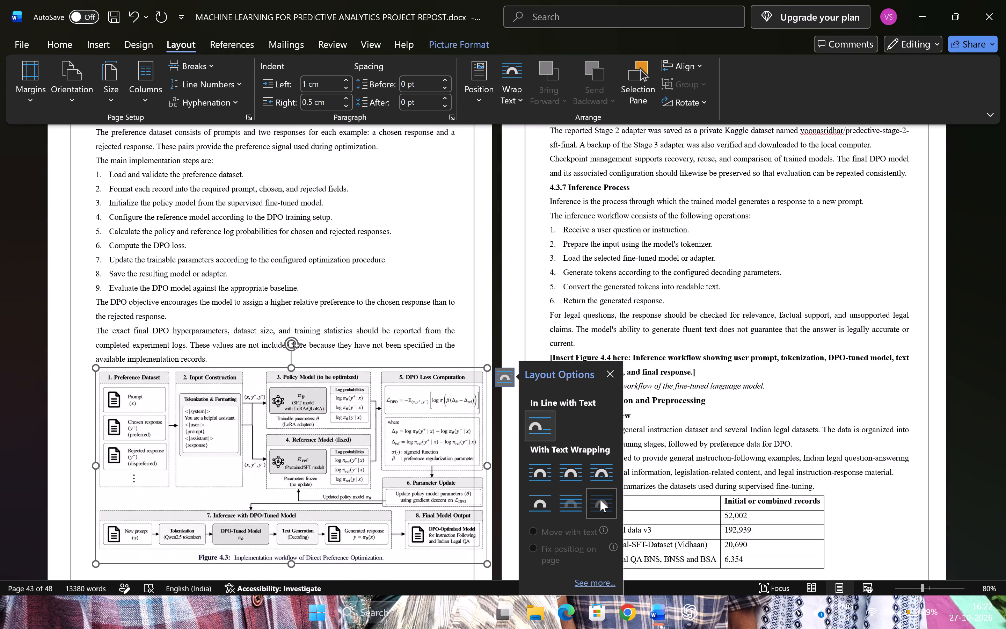
pyautogui.moveTo(370, 493); pyautogui.dragTo(369, 486)
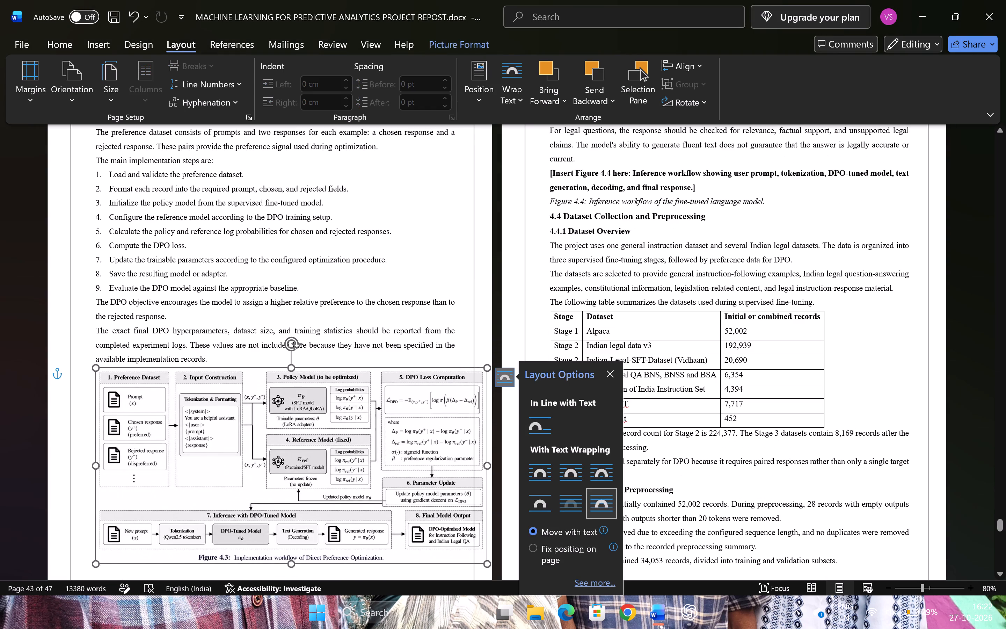
pyautogui.moveTo(369, 486); pyautogui.dragTo(329, 274)
# Add ten more blank lines above the 4.3.6 heading to make room for the Figure 4.3 picture.
pyautogui.click(283, 410)
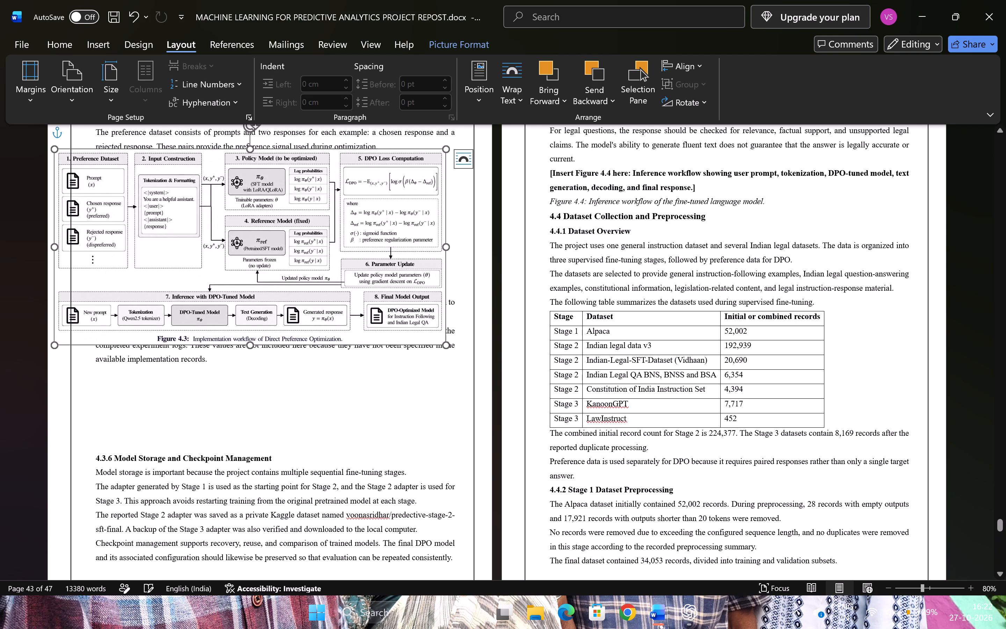
pyautogui.press('Return')
pyautogui.press('Return')
pyautogui.press('Return')
pyautogui.press('Return')
pyautogui.press('Return')
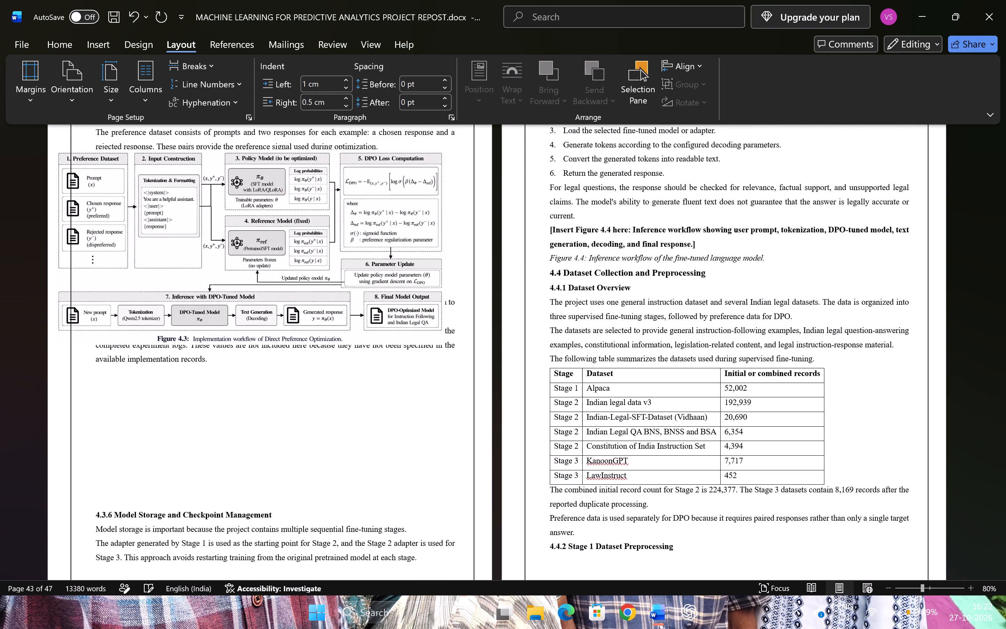
pyautogui.press('Return')
pyautogui.press('Return')
pyautogui.press('Return')
pyautogui.press('Return')
pyautogui.press('Return')
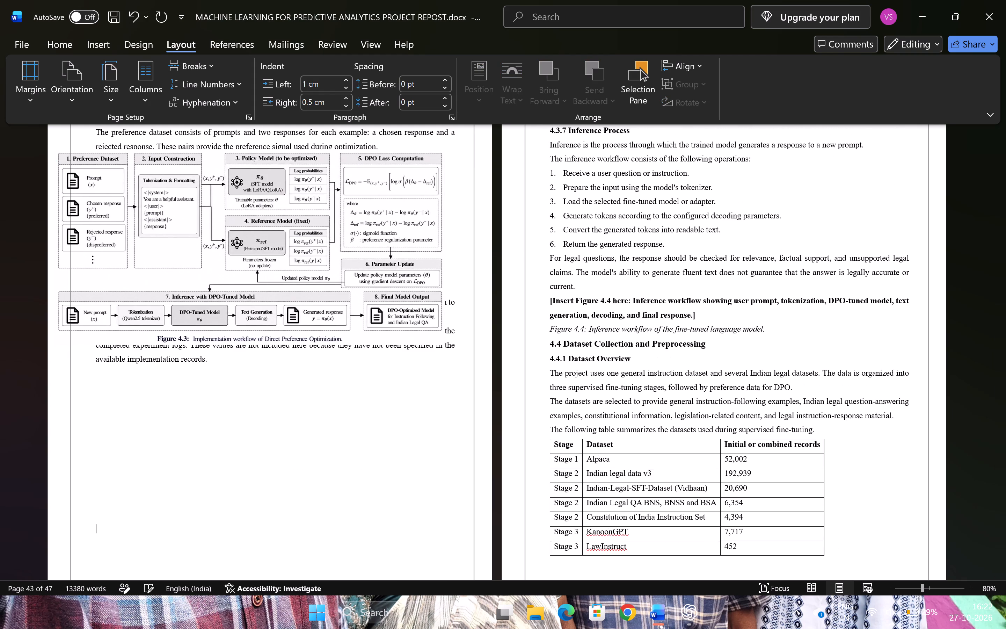
# Move the Figure 4.3 picture down into the blank space at the end of section 4.3.5, between the page's side borders.
pyautogui.scroll(-2, 348, 434)
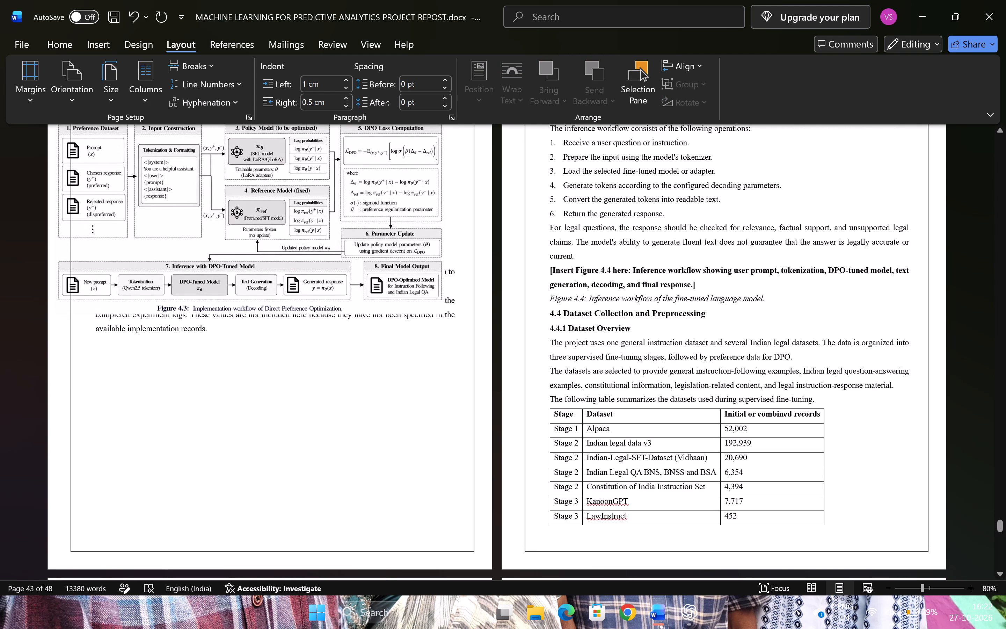
pyautogui.moveTo(330, 226); pyautogui.dragTo(358, 438)
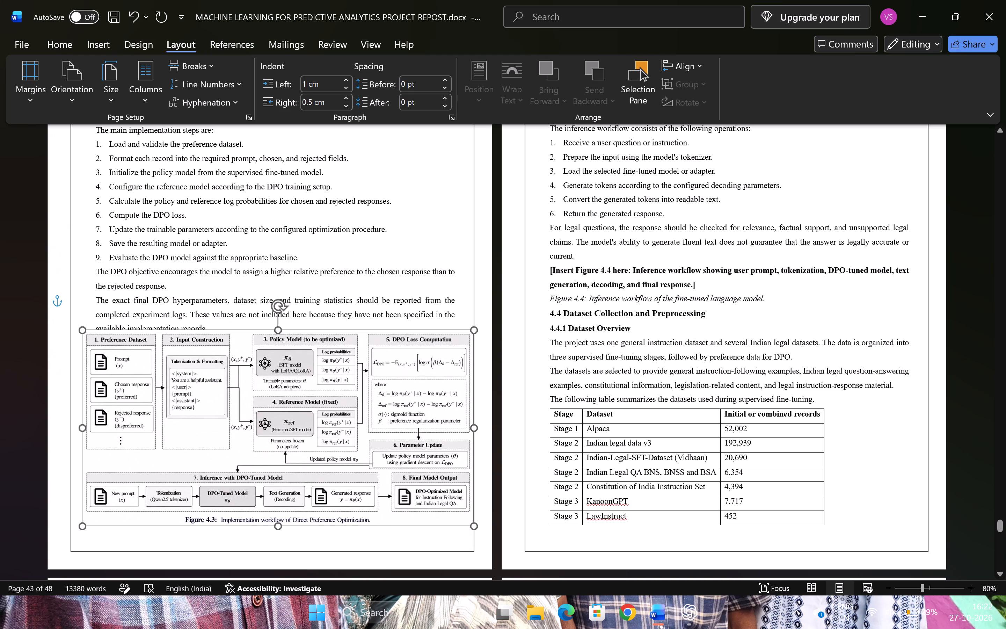
pyautogui.moveTo(358, 438); pyautogui.dragTo(359, 456)
pyautogui.press('Left')
pyautogui.press('Left')
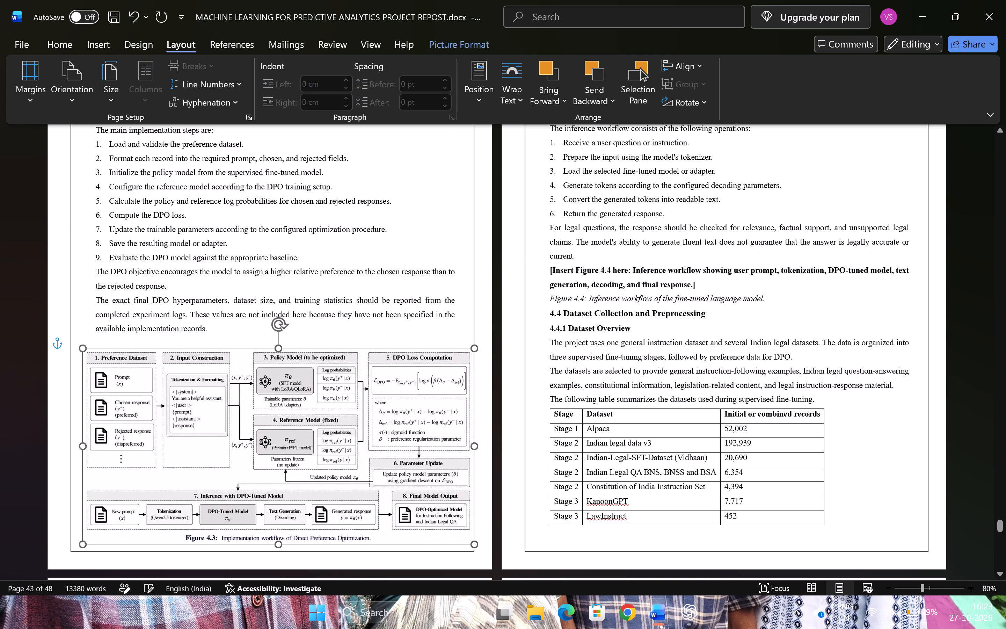
# Nudge the Figure 4.3 picture up until it sits just below the last paragraph of section 4.3.5, and deselect it.
pyautogui.press('Up')
pyautogui.press('Up')
pyautogui.press('Up')
pyautogui.press('Up')
pyautogui.press('Up')
pyautogui.press('Up')
pyautogui.press('Up')
pyautogui.press('Up')
pyautogui.press('Up')
pyautogui.press('Up')
pyautogui.press('Up')
pyautogui.press('Up')
pyautogui.press('Up')
pyautogui.press('Up')
pyautogui.press('Up')
pyautogui.press('Up')
pyautogui.press('Up')
pyautogui.press('Up')
pyautogui.press('Up')
pyautogui.press('Up')
pyautogui.press('Up')
pyautogui.press('Up')
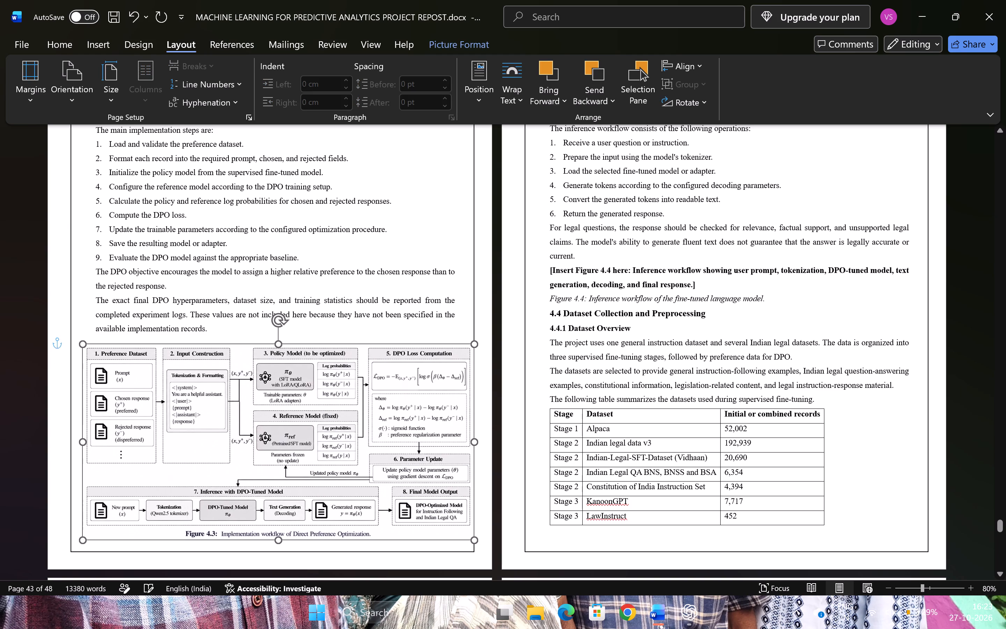
pyautogui.press('Up')
pyautogui.press('Up')
pyautogui.press('Up')
pyautogui.press('Up')
pyautogui.press('Up')
pyautogui.press('Up')
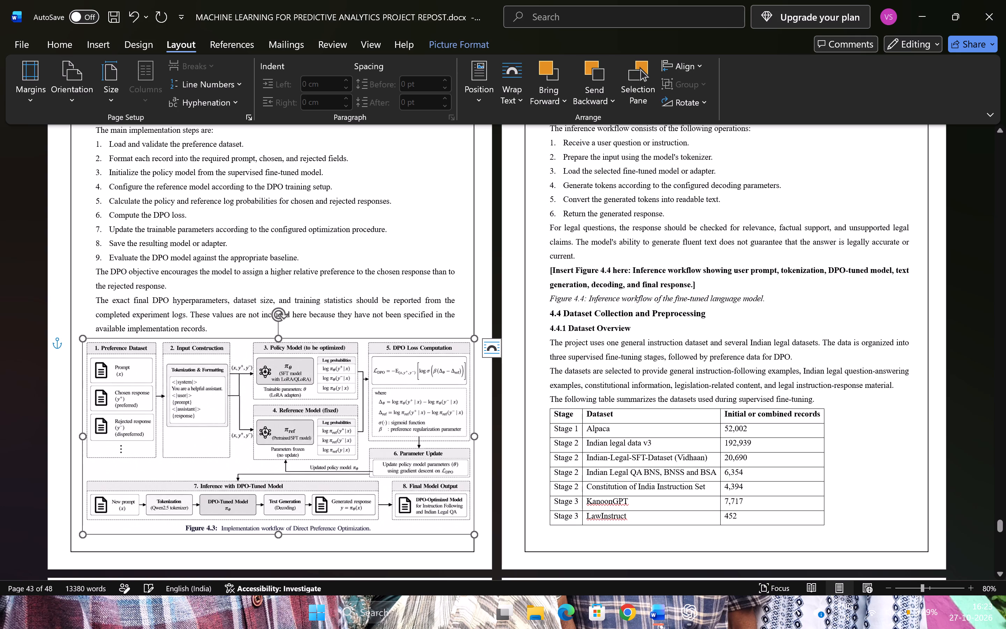
pyautogui.click(684, 332)
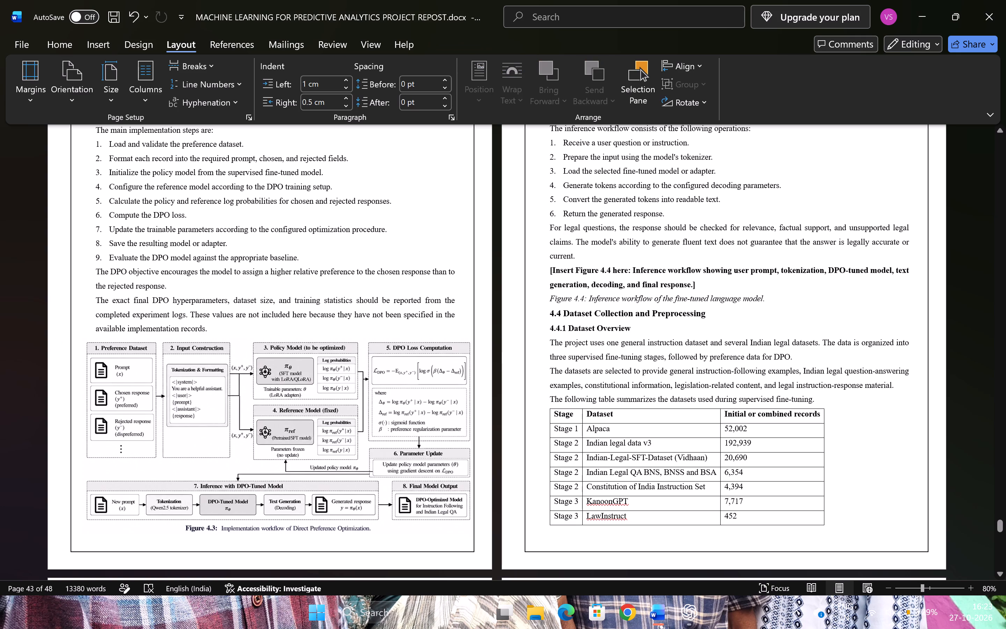
# Stretch the Figure 4.3 picture's bottom edge slightly downward to increase its height.
pyautogui.click(454, 438)
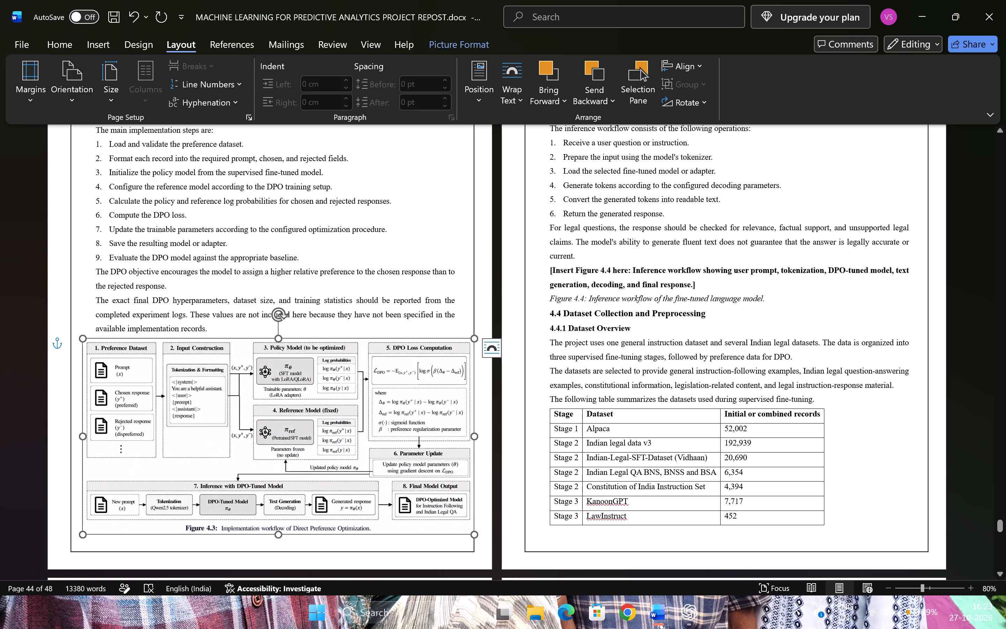
pyautogui.click(277, 534)
pyautogui.moveTo(277, 534); pyautogui.dragTo(280, 537)
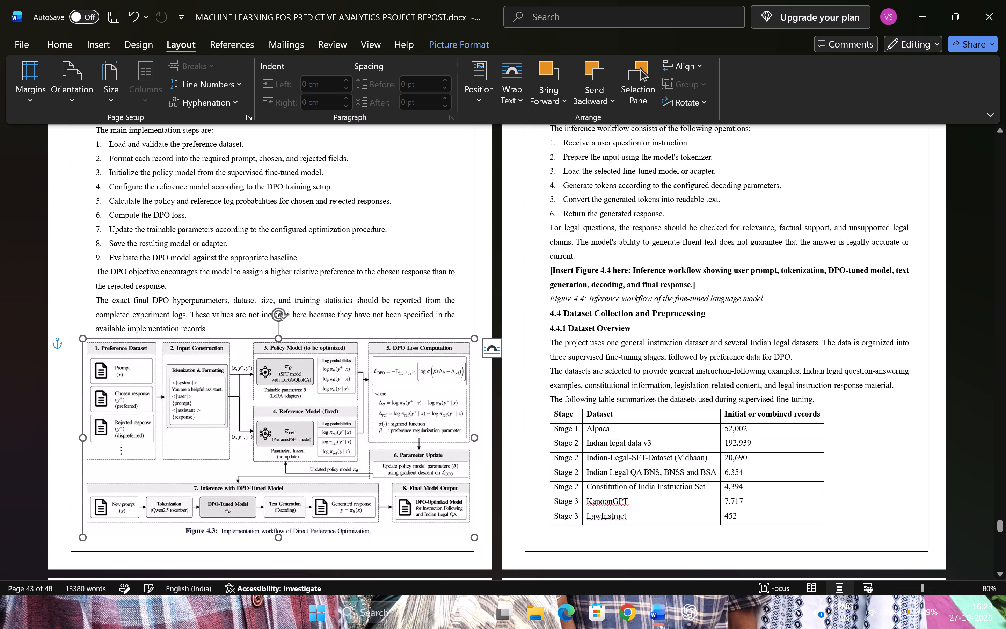
pyautogui.click(674, 327)
# Remove the empty line above the 4.3.6 Model Storage and Checkpoint Management heading.
pyautogui.scroll(5, 674, 327)
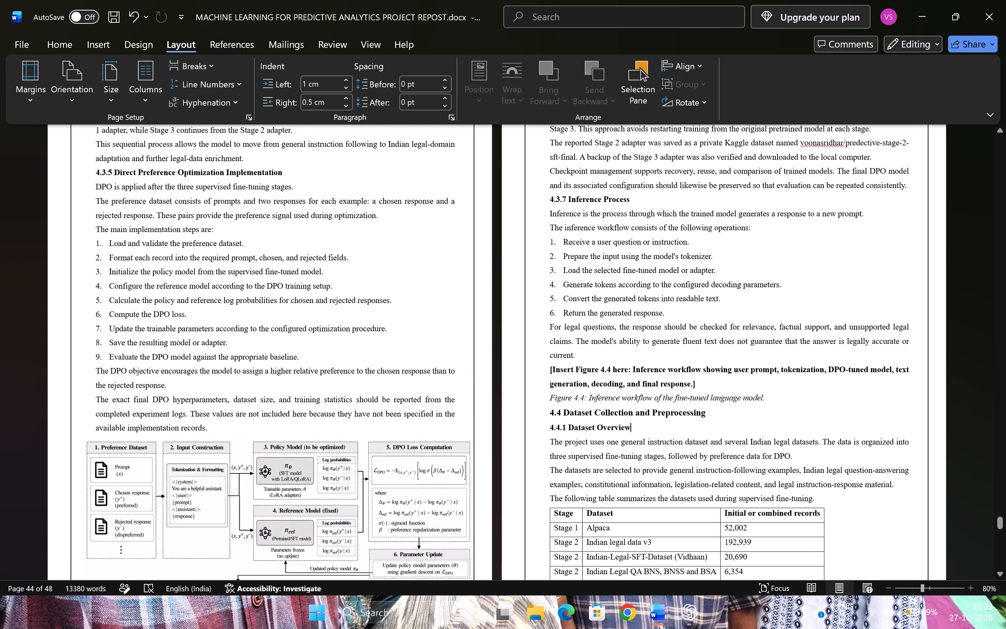
pyautogui.hscroll(1, 674, 327)
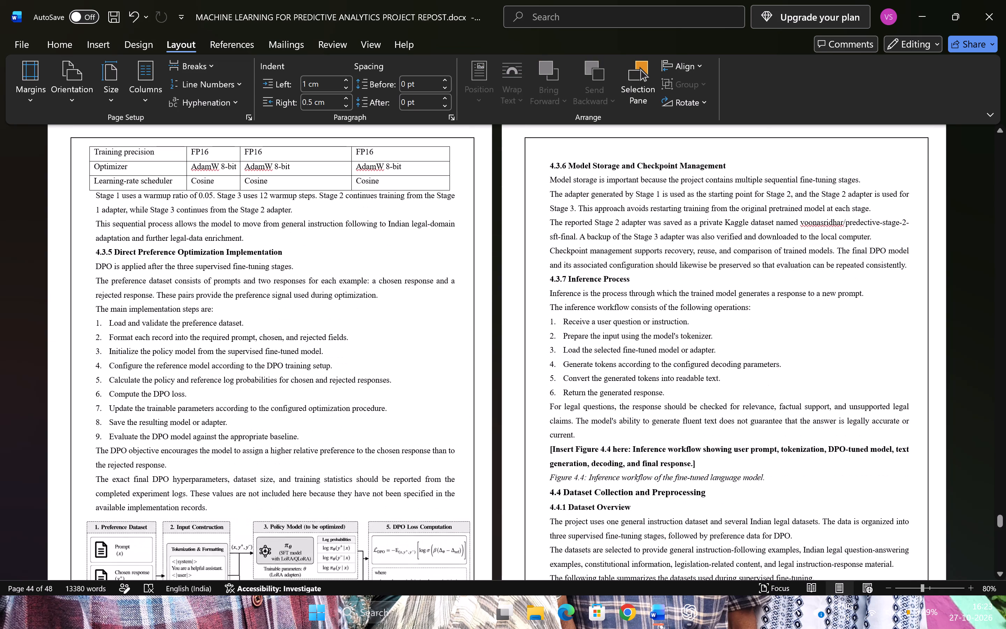
pyautogui.click(627, 159)
pyautogui.press('BackSpace')
pyautogui.press('BackSpace')
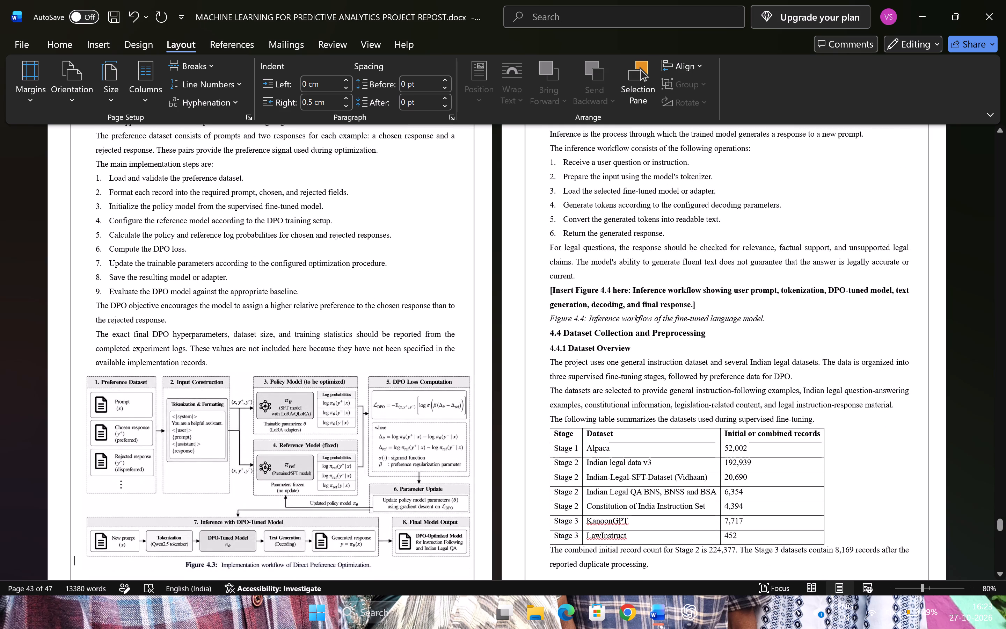
# Select the Figure 4.4 placeholder text and its italic caption above the 4.4 Dataset Collection and Preprocessing heading.
pyautogui.click(776, 322)
pyautogui.moveTo(776, 322); pyautogui.dragTo(570, 296)
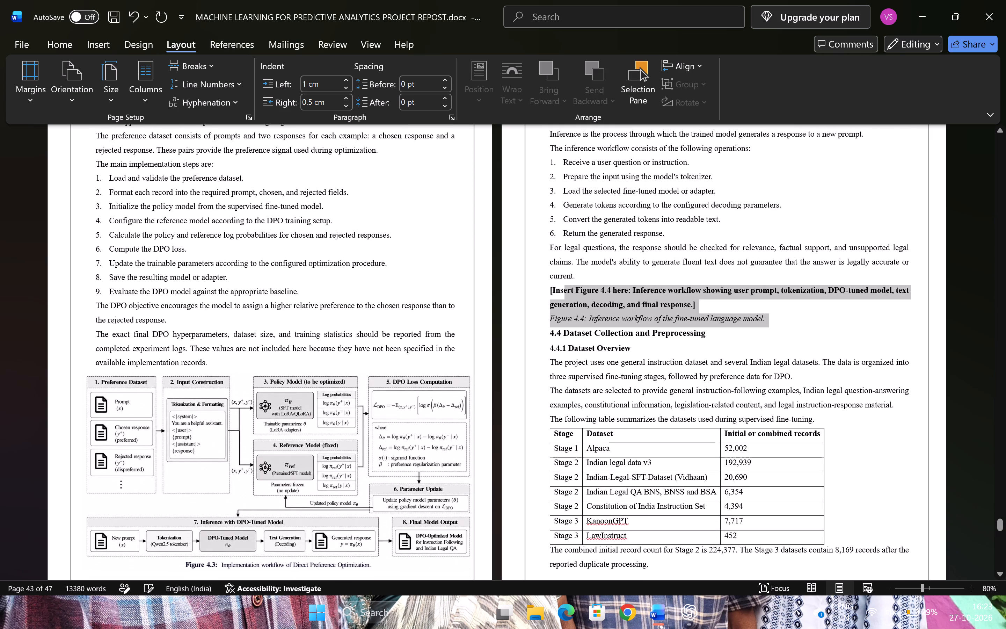
pyautogui.moveTo(570, 296); pyautogui.dragTo(552, 293)
pyautogui.moveTo(552, 293); pyautogui.dragTo(555, 296)
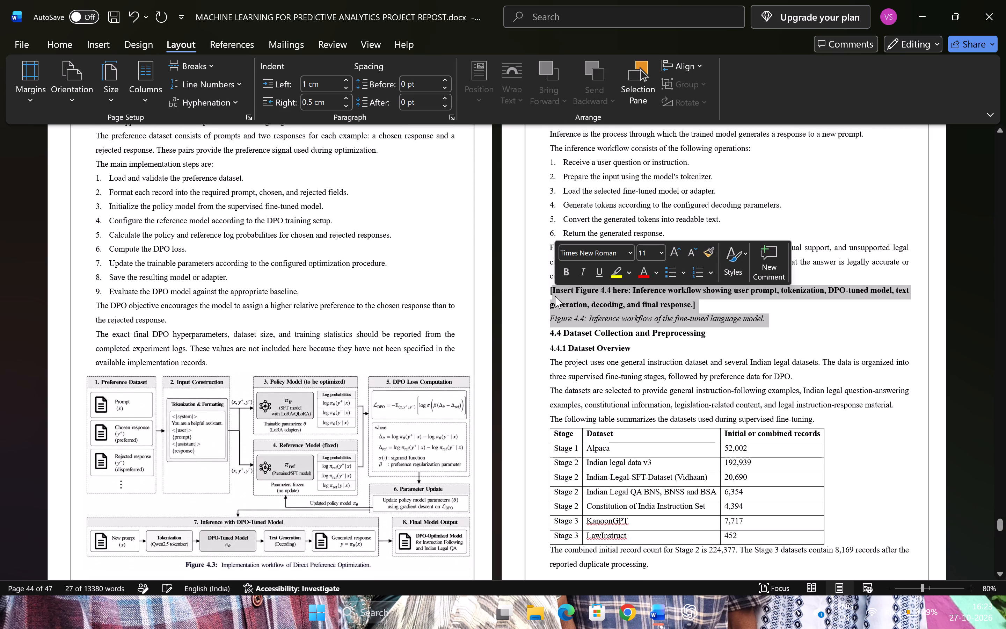